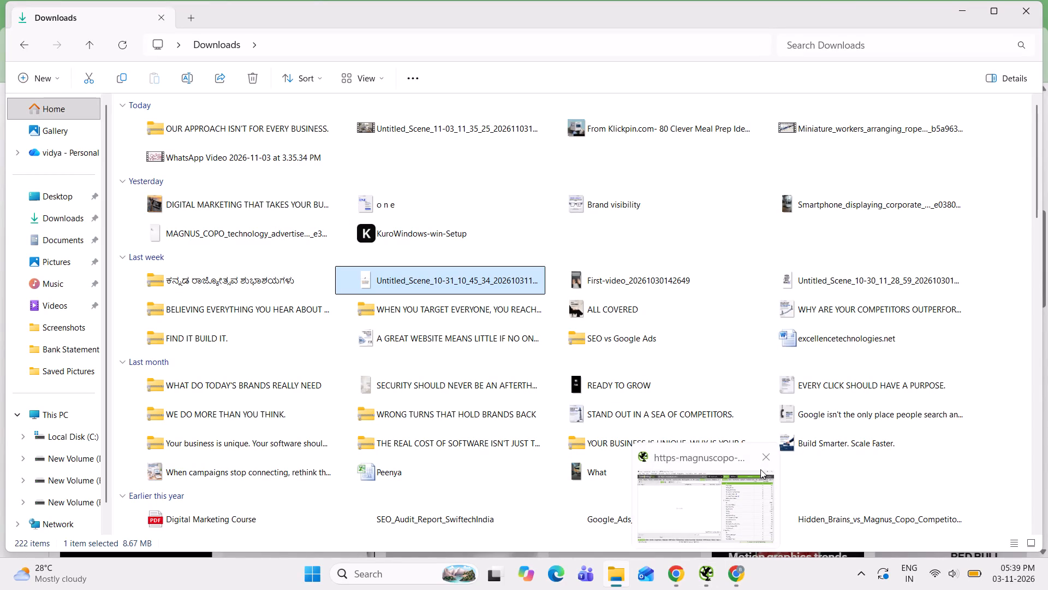
Close the open https-magnuscopo crawl window.
left_click(768, 461)
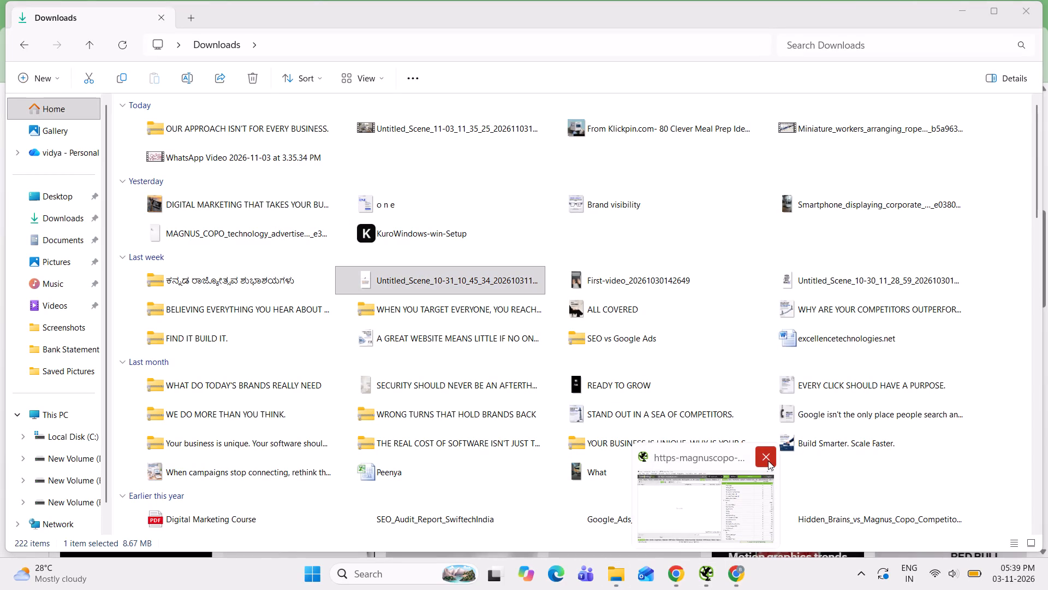
left_click(768, 461)
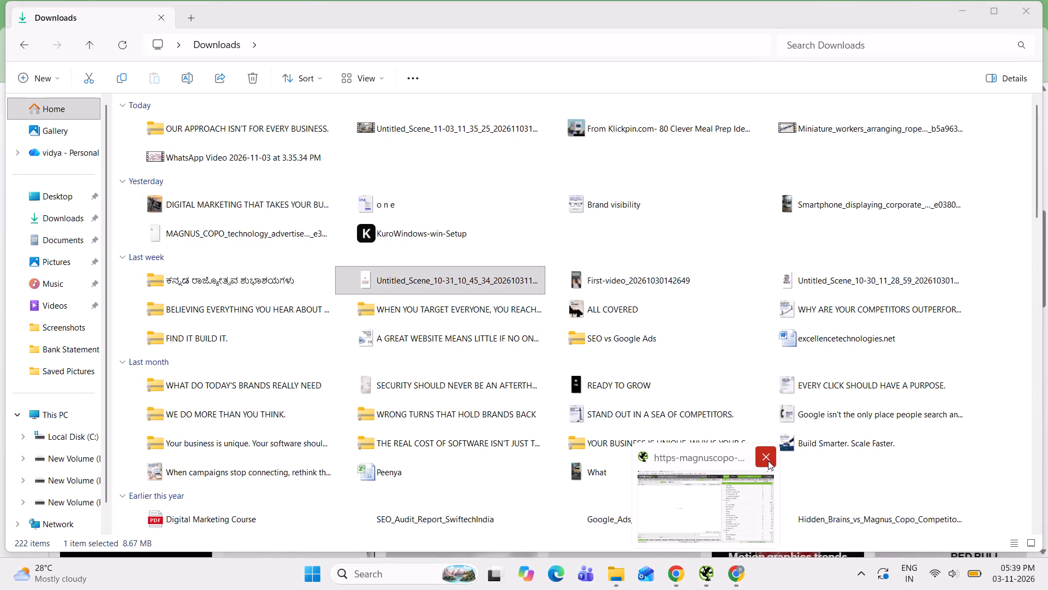
left_click(763, 457)
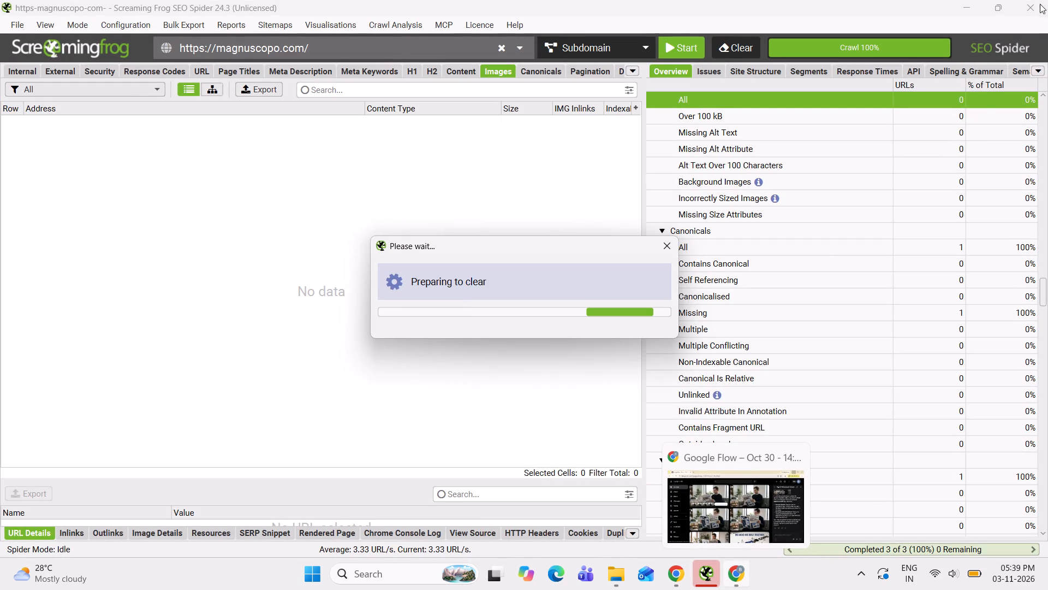
Close the Screaming Frog SEO Spider window with the magnuscopo.com crawl and return to the browser.
left_click(1028, 5)
left_click(1028, 5)
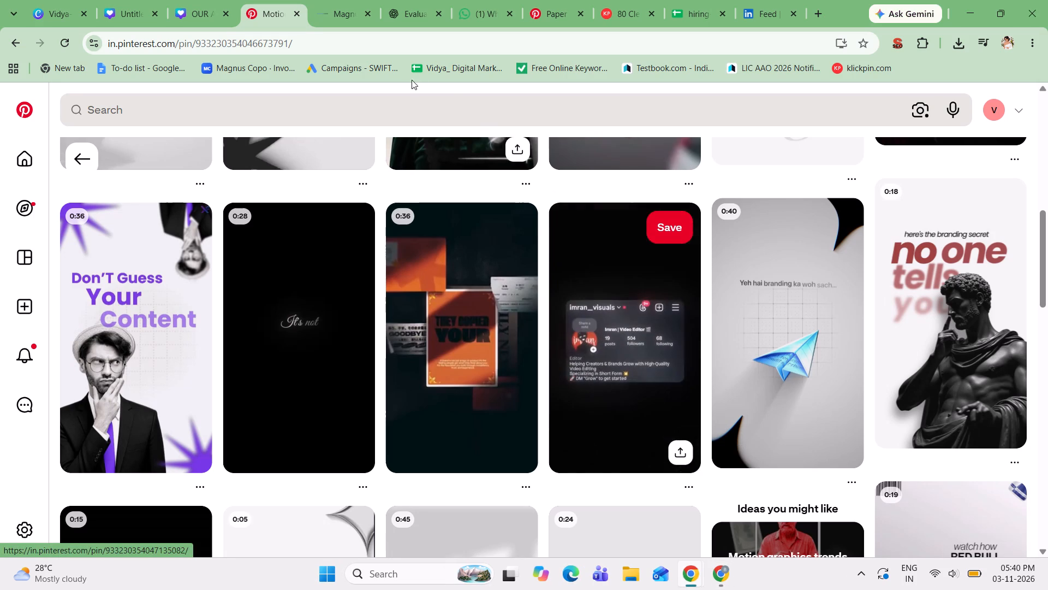
Switch to the open Chrome tab whose title begins with "OUR".
left_click(193, 19)
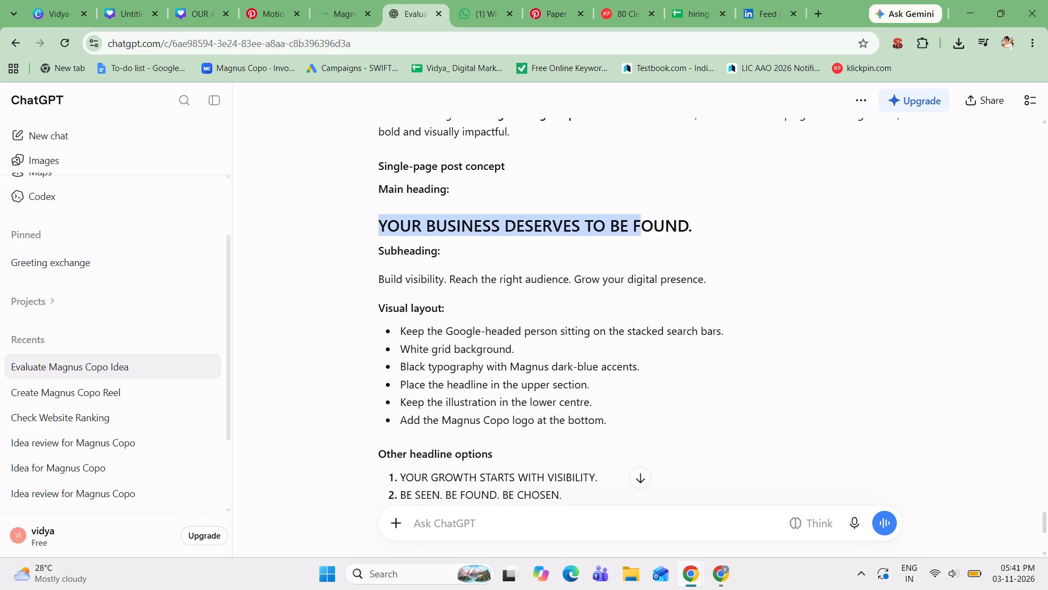
Copy the main heading "YOUR BUSINESS DESERVES TO BE FOUND." from ChatGPT and paste it into the Canva Instagram post design.
left_click_drag(644, 219, 707, 221)
key("ctrl+c")
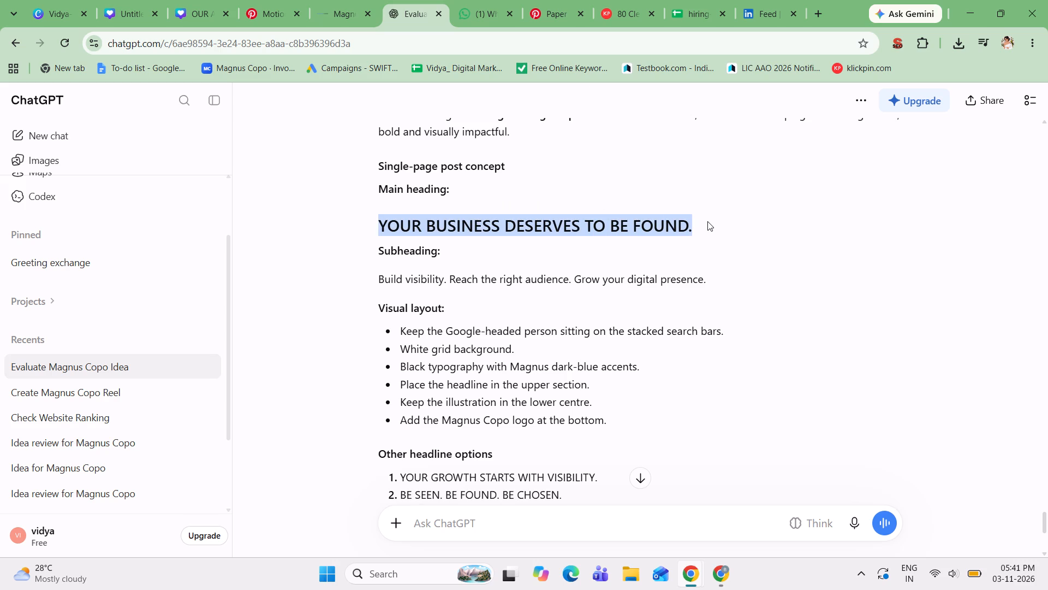
left_click(128, 3)
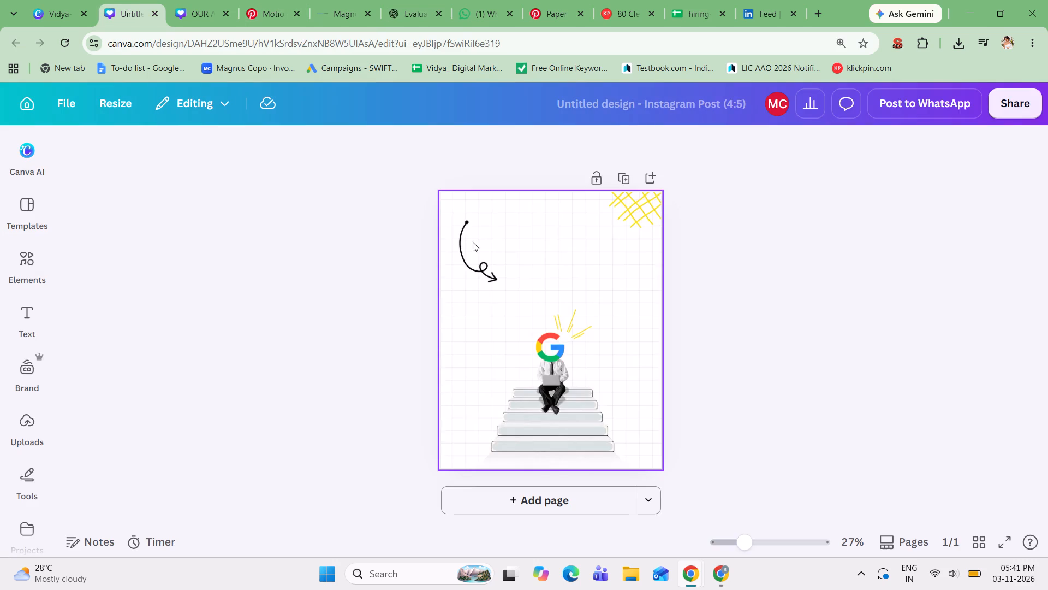
left_click(510, 246)
key("ctrl+v")
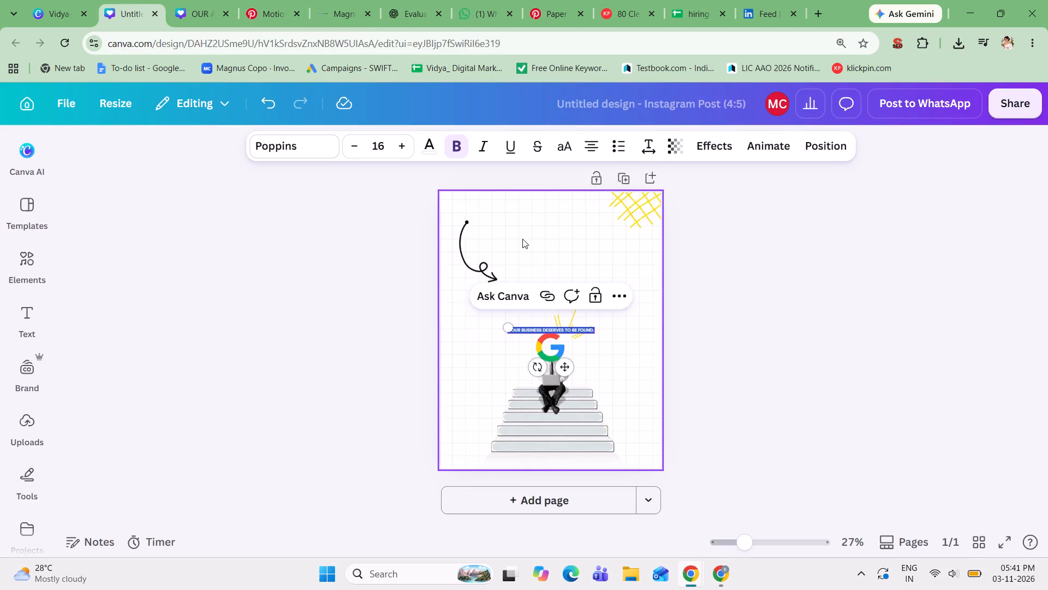
Set the pasted heading's font size to 42.
left_click(383, 147)
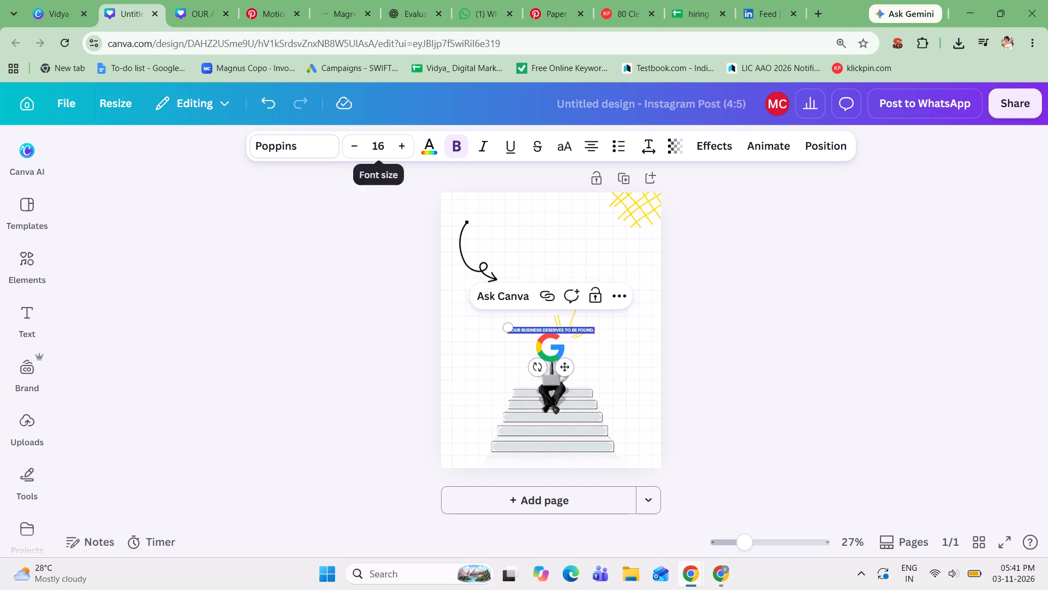
scroll(370, 329, "down", 1)
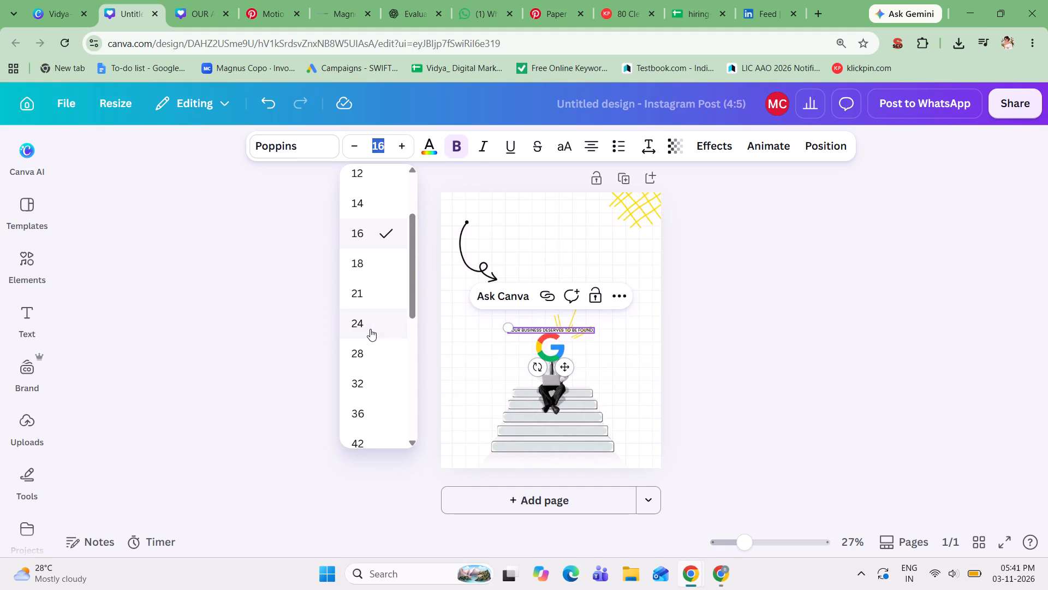
scroll(370, 329, "down", 1)
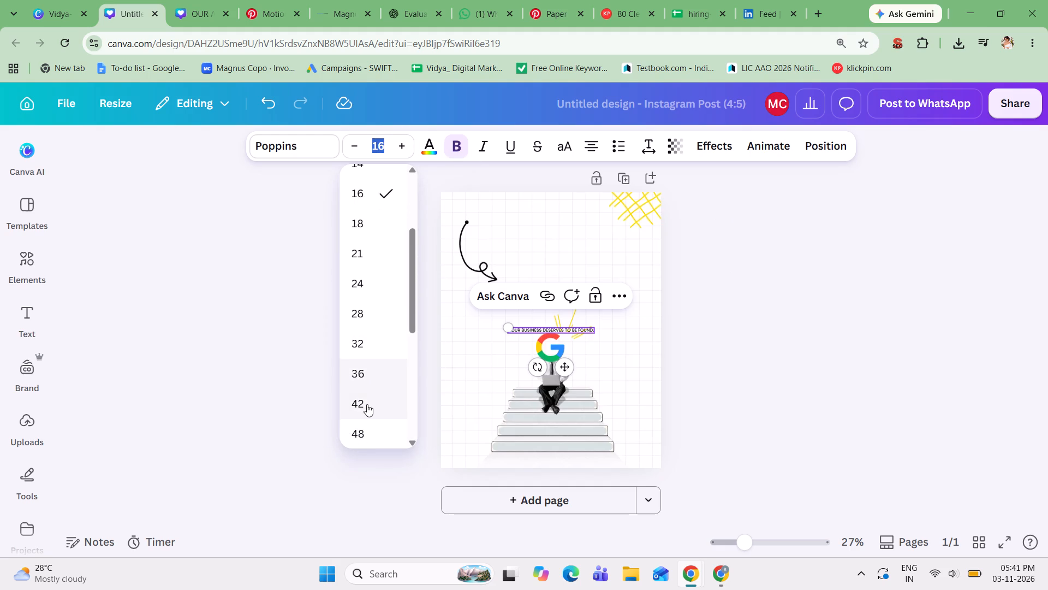
left_click(366, 409)
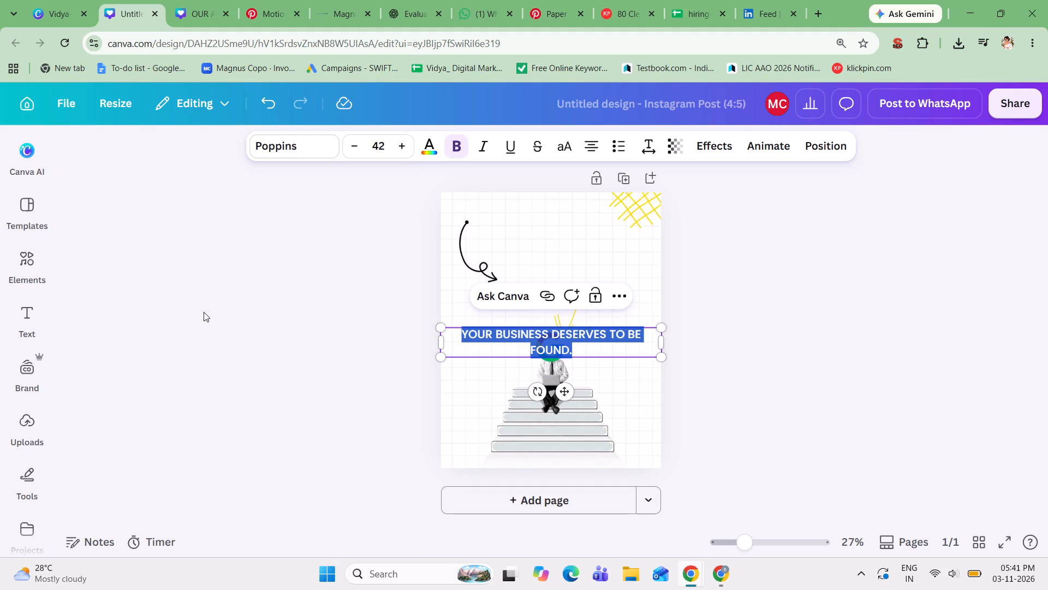
Open the font choices for the heading and browse down to the recently used fonts.
left_click(305, 147)
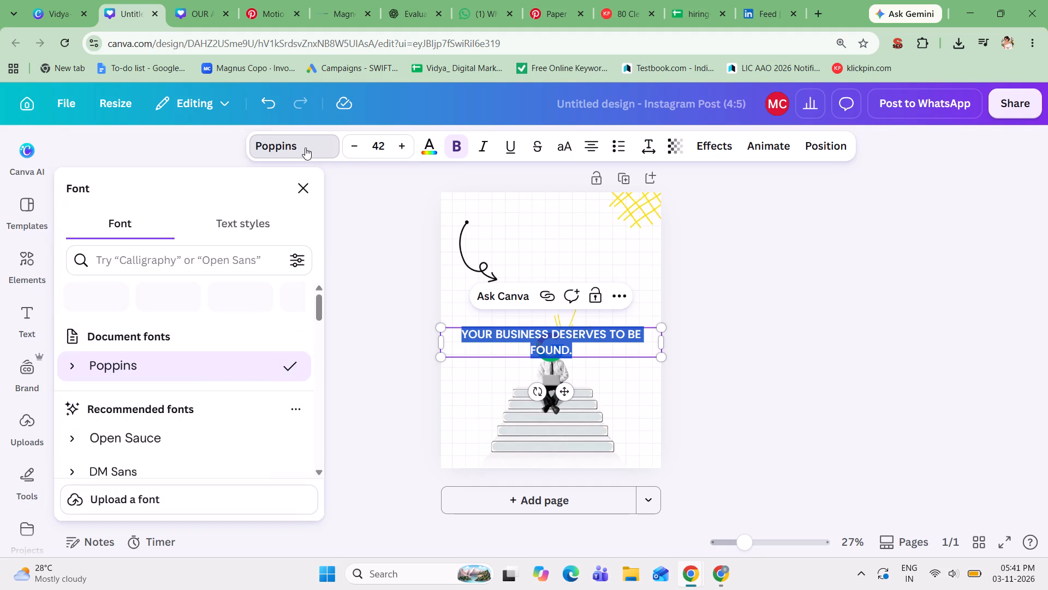
scroll(216, 396, "down", 4)
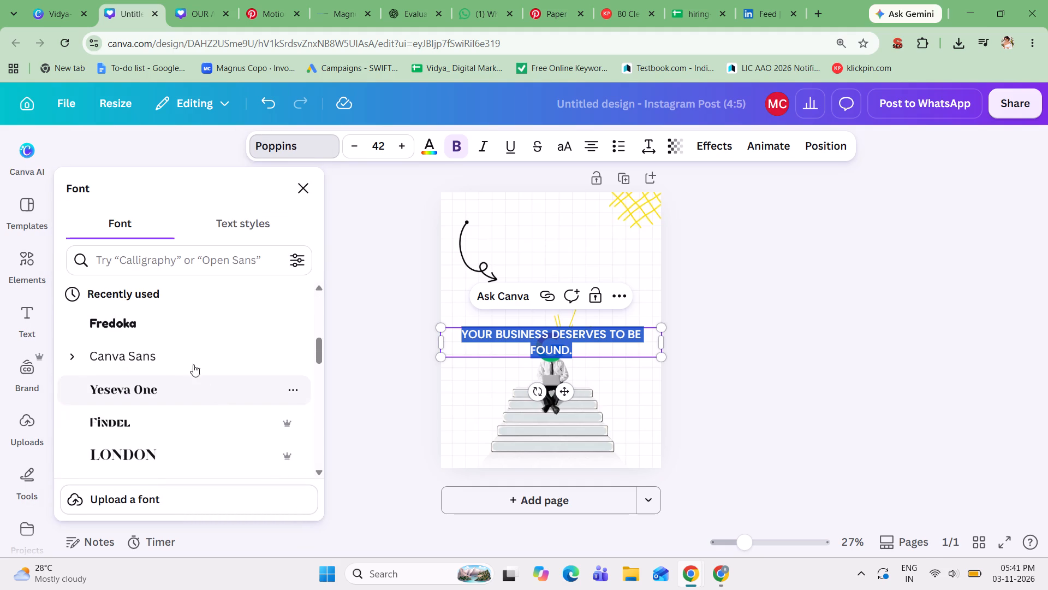
In the Canva post design, set the headline "YOUR BUSINESS DESERVES TO BE FOUND." to the Fredoka font at size 56.
left_click(160, 312)
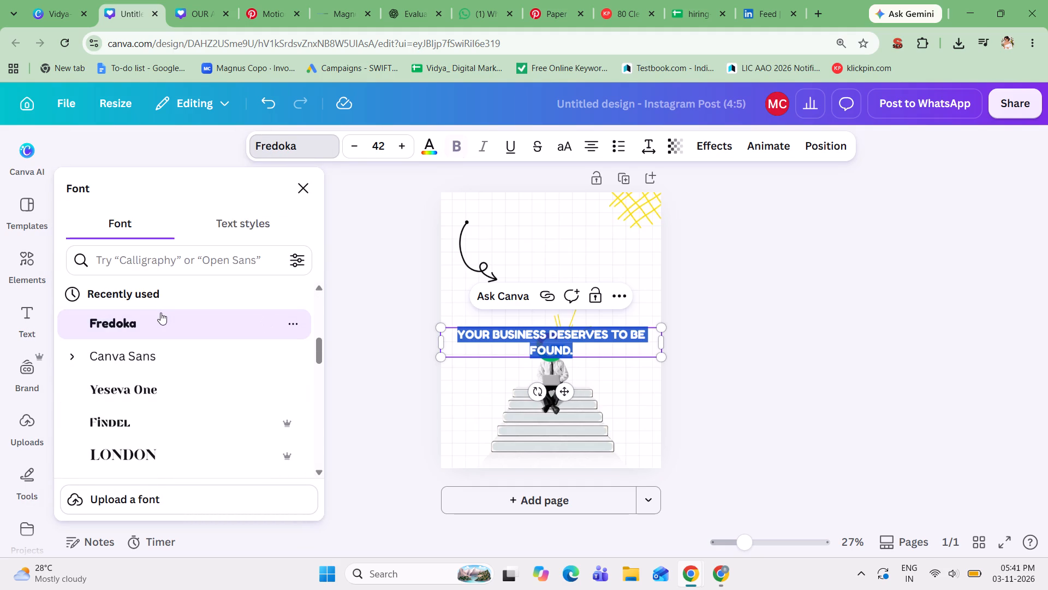
left_click(372, 143)
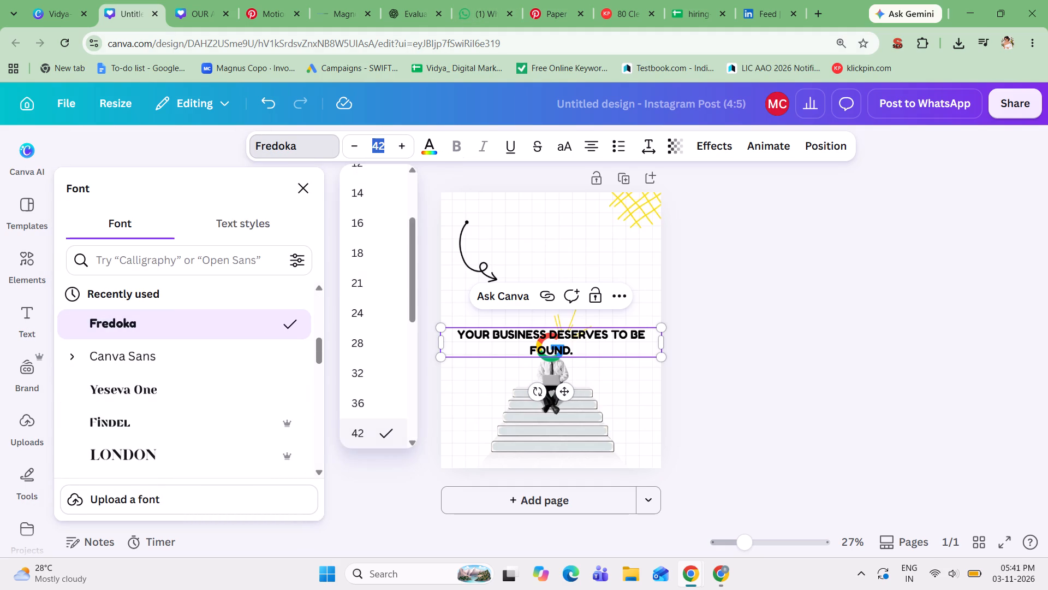
scroll(378, 322, "down", 2)
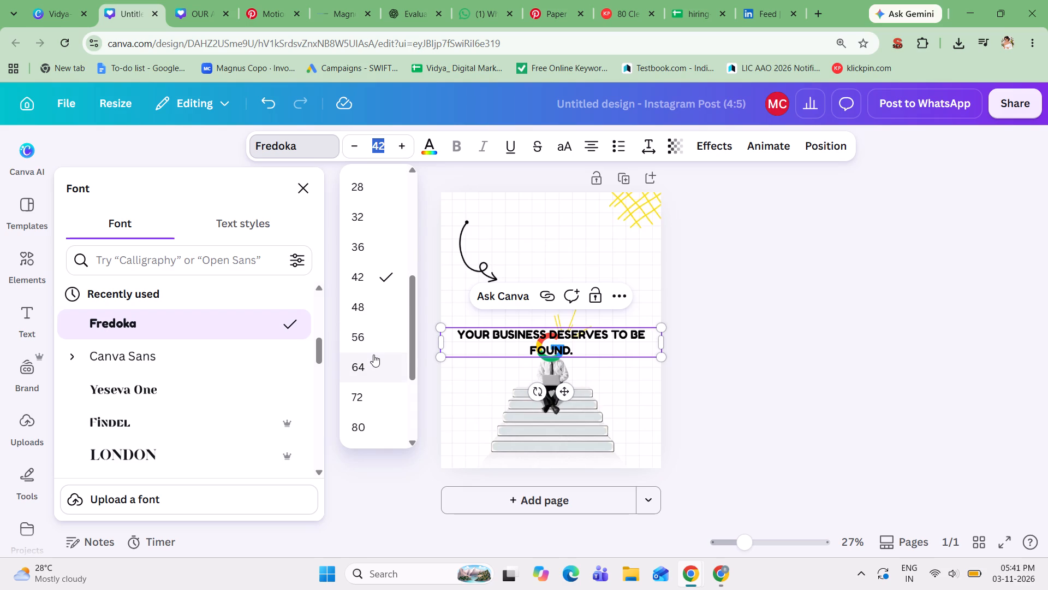
left_click(373, 345)
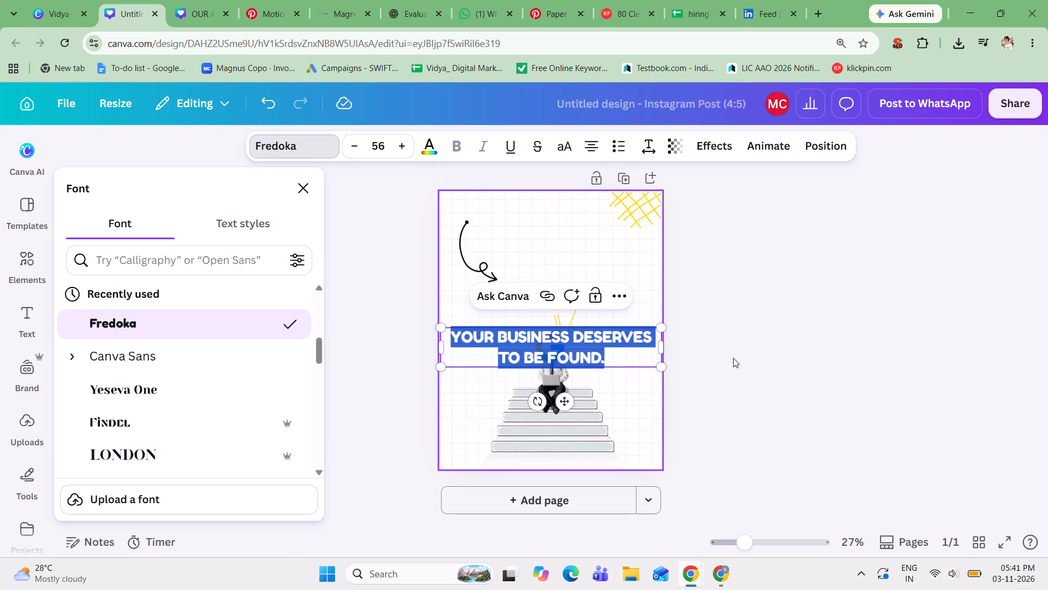
left_click(733, 358)
left_click(733, 358)
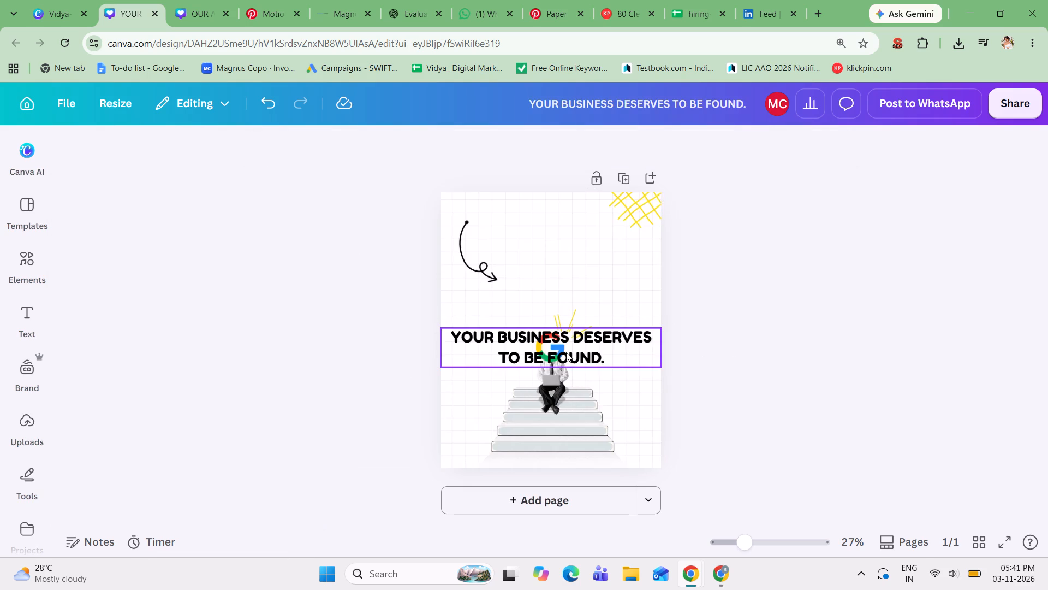
Move the headline up into the empty area above the Google-headed figure, next to the curly arrow.
left_click_drag(566, 352, 581, 246)
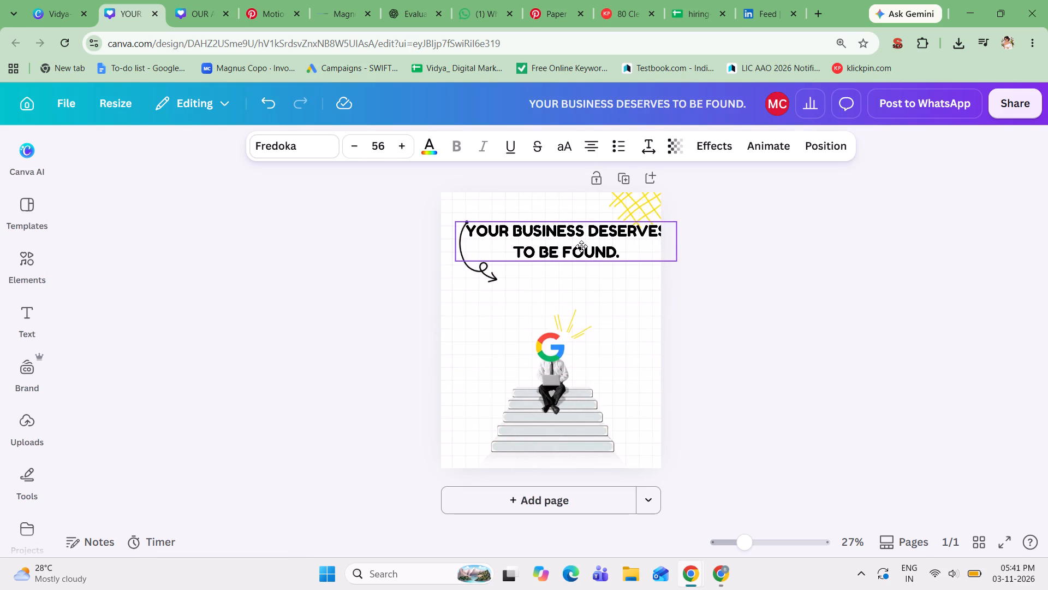
left_click_drag(581, 246, 570, 241)
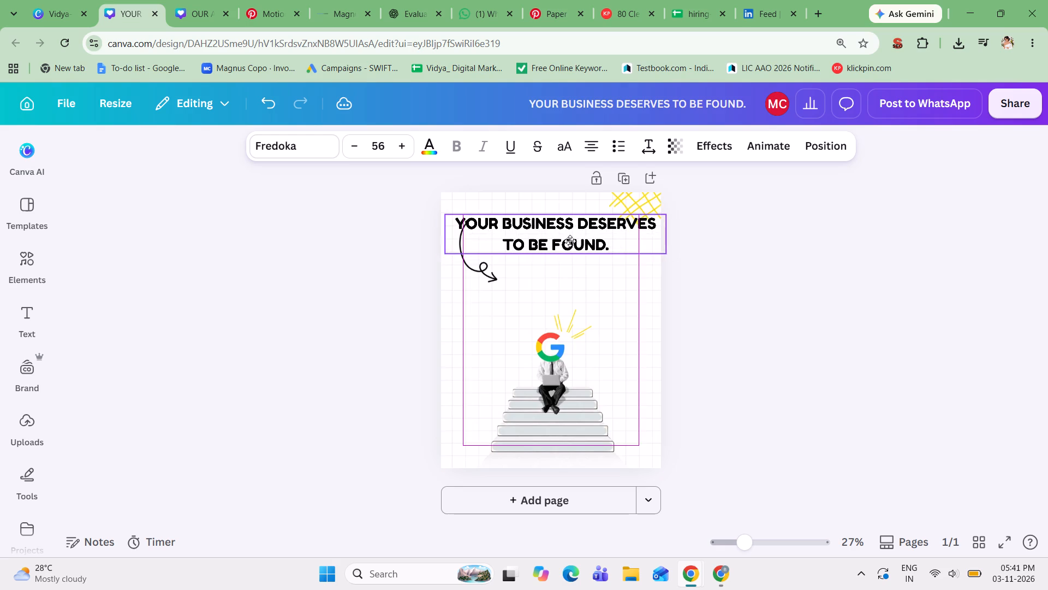
left_click_drag(570, 241, 579, 242)
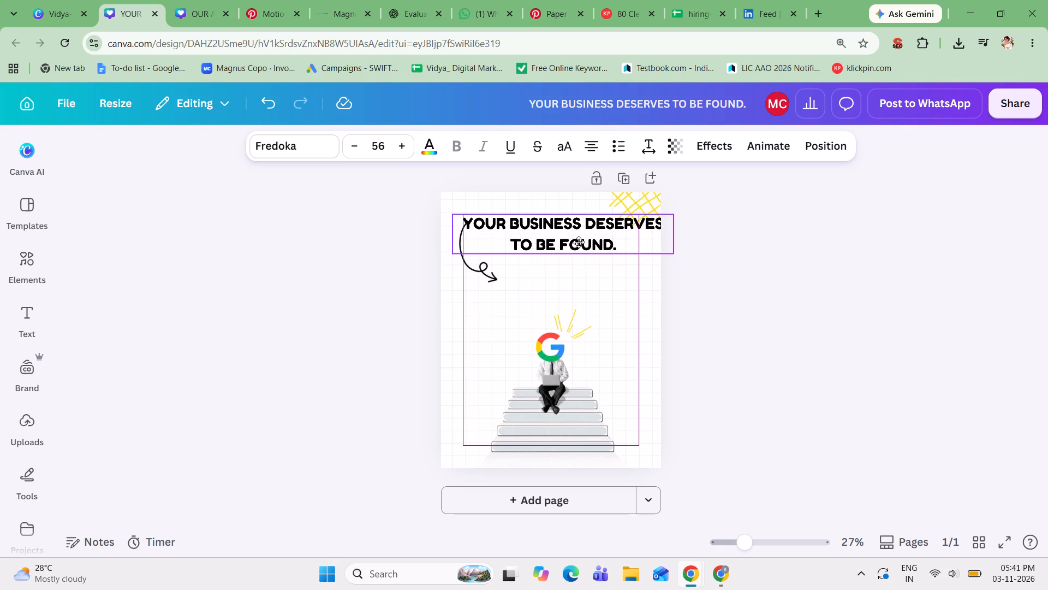
left_click_drag(579, 242, 582, 243)
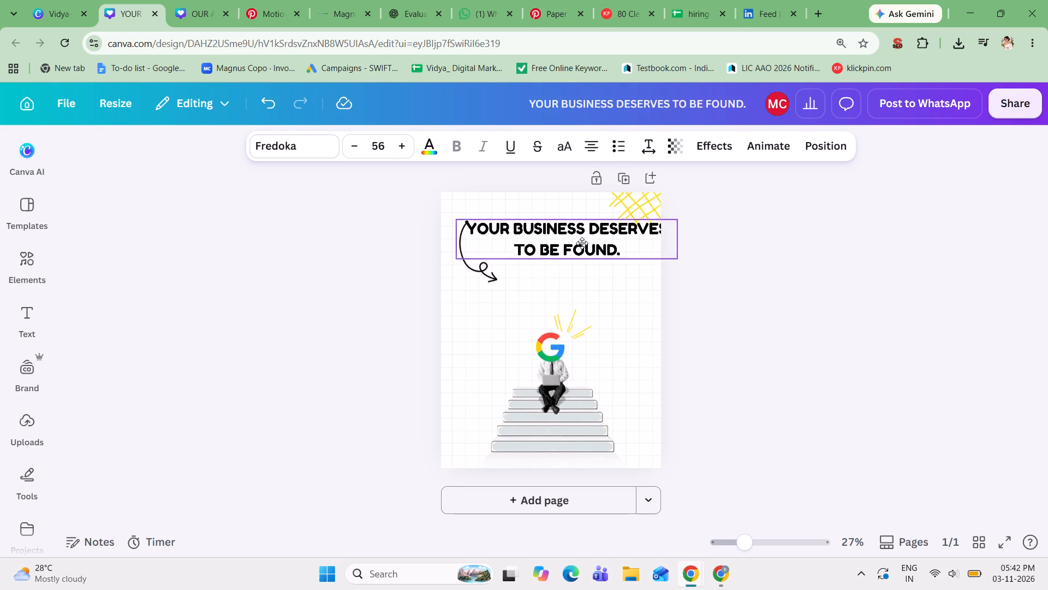
left_click_drag(582, 243, 582, 245)
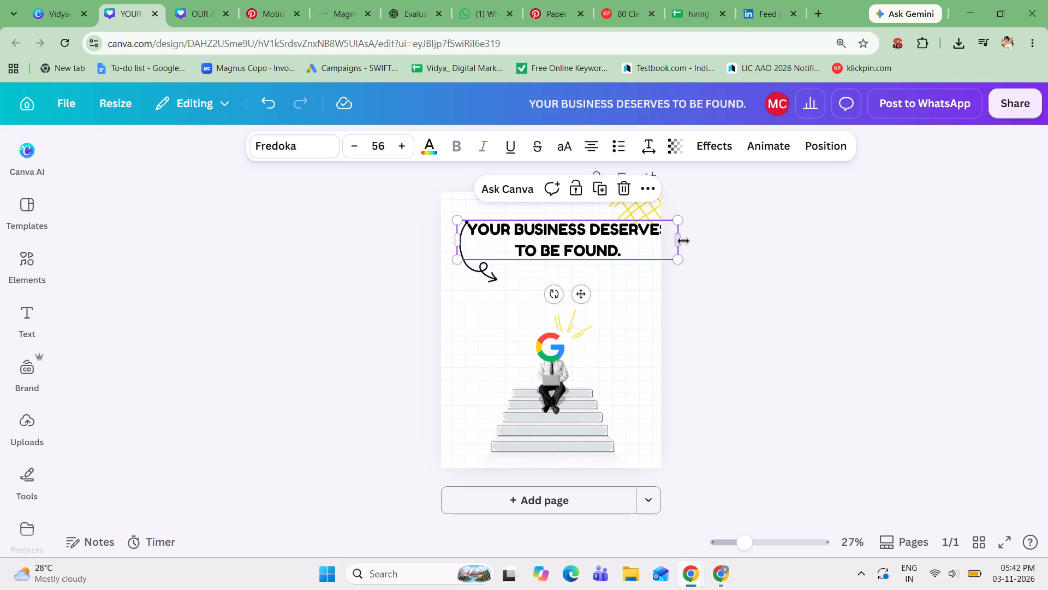
Narrow the headline's text box so it wraps onto three lines, and centre it horizontally on the page.
left_click_drag(683, 241, 656, 240)
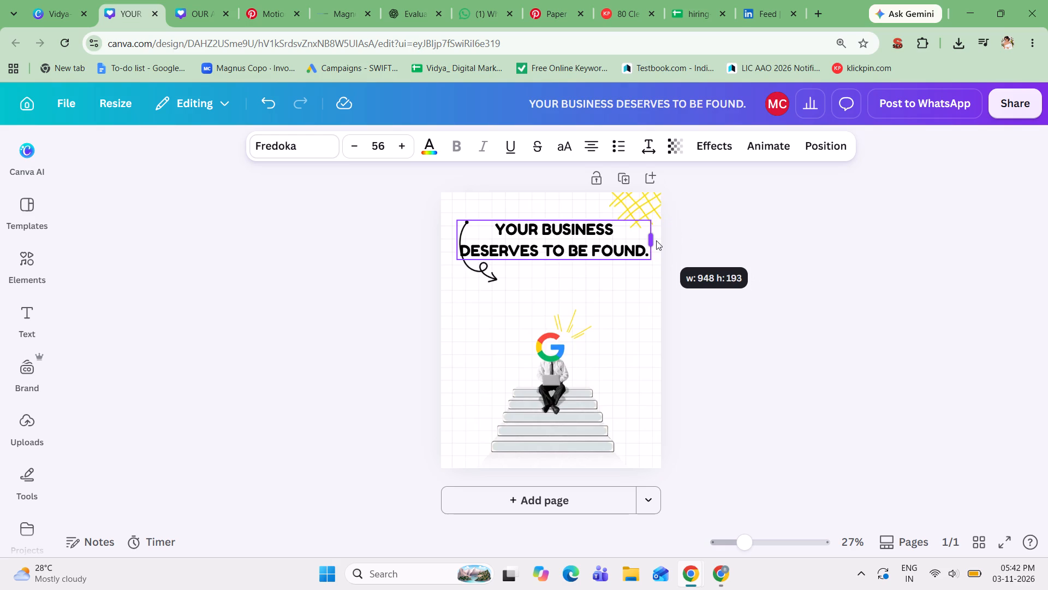
left_click_drag(656, 240, 646, 239)
left_click(794, 268)
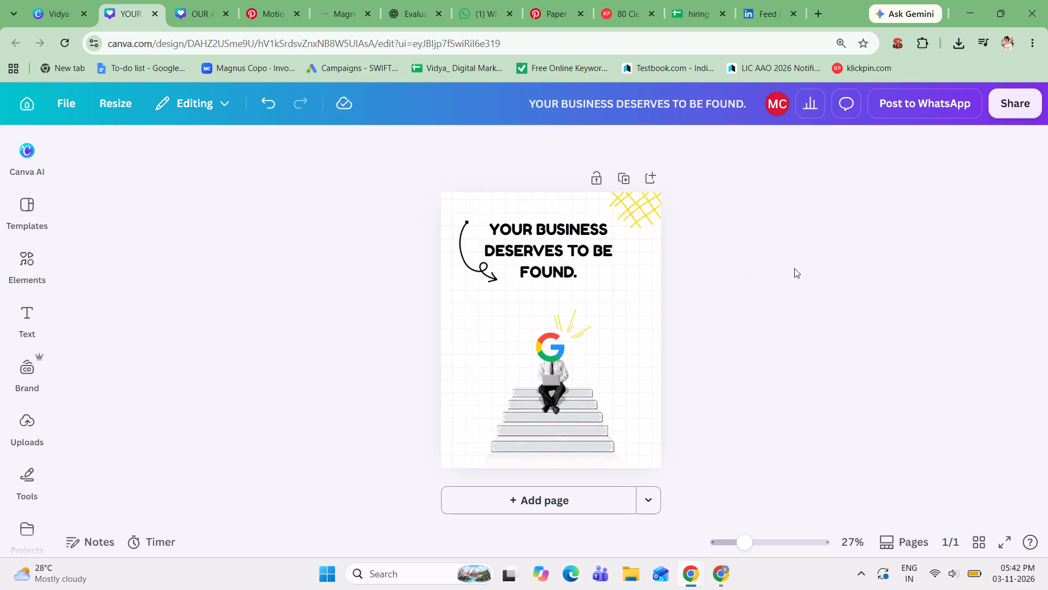
left_click(573, 252)
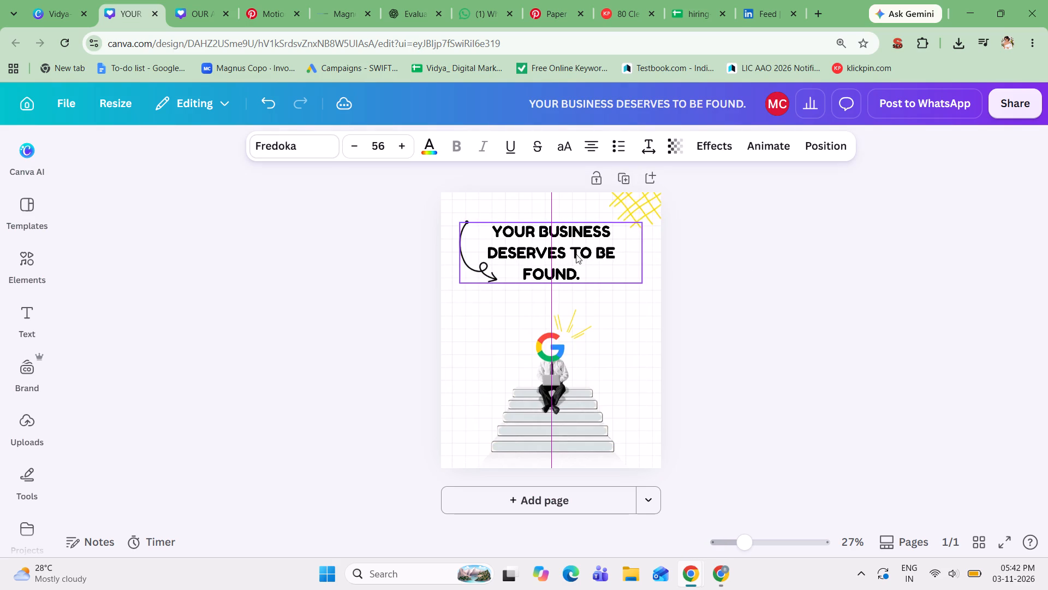
left_click(813, 269)
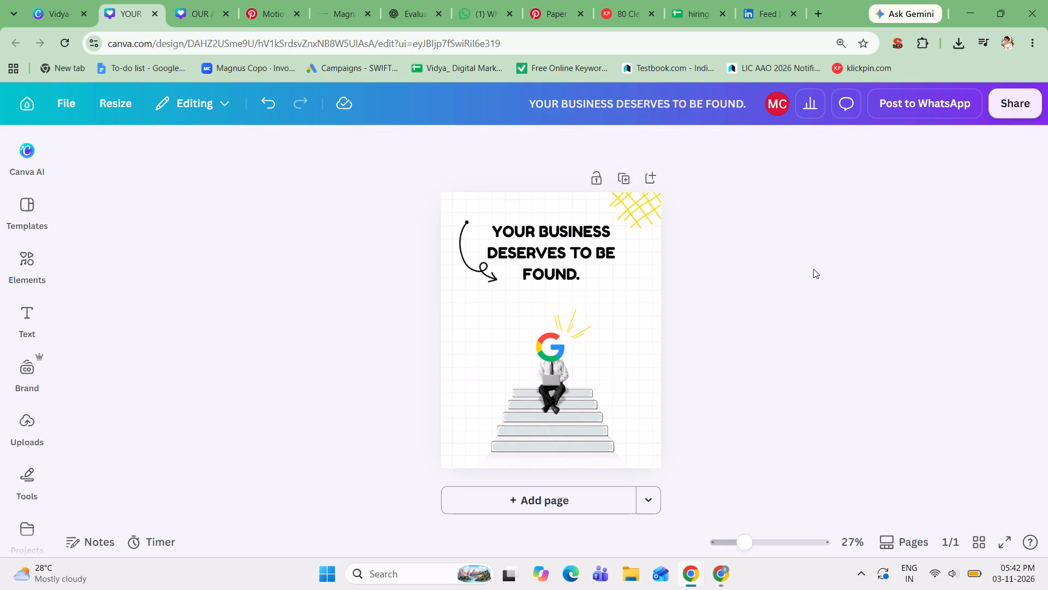
Increase the headline's font size to 67.
left_click(581, 255)
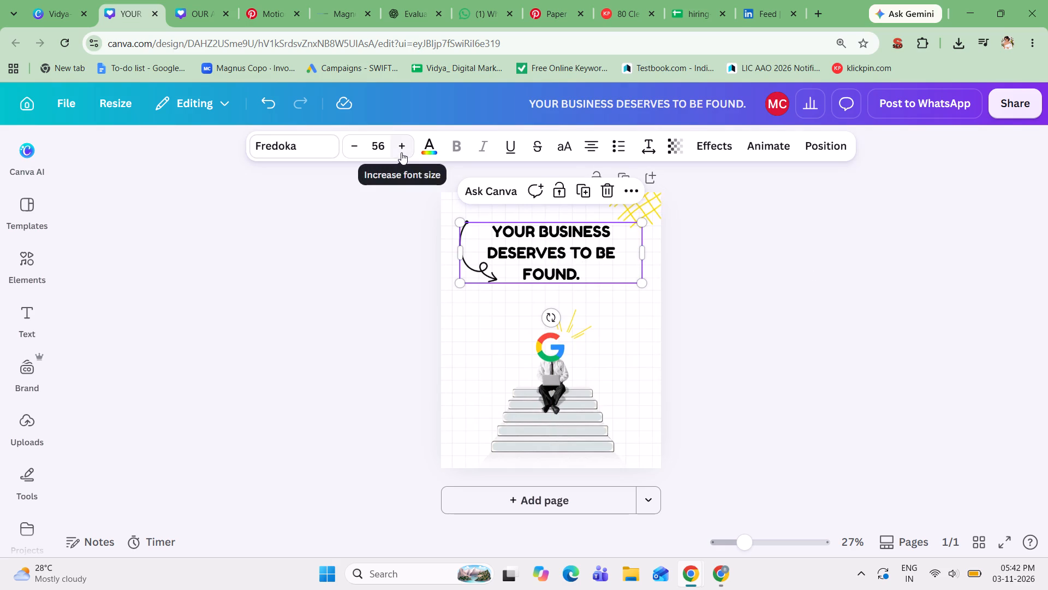
triple_click(401, 152)
triple_click(401, 152)
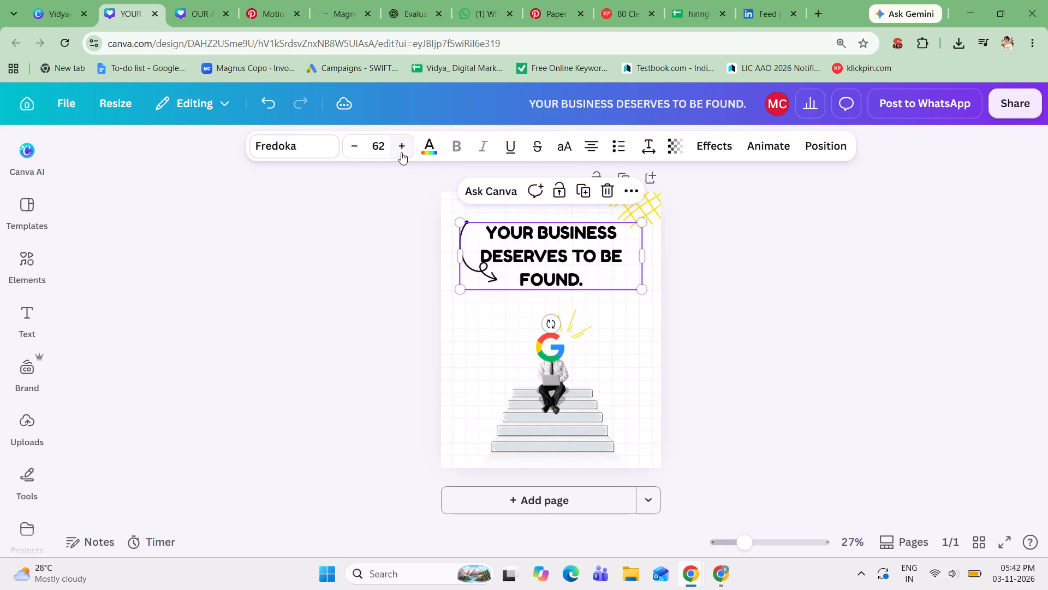
left_click(401, 152)
left_click(401, 152)
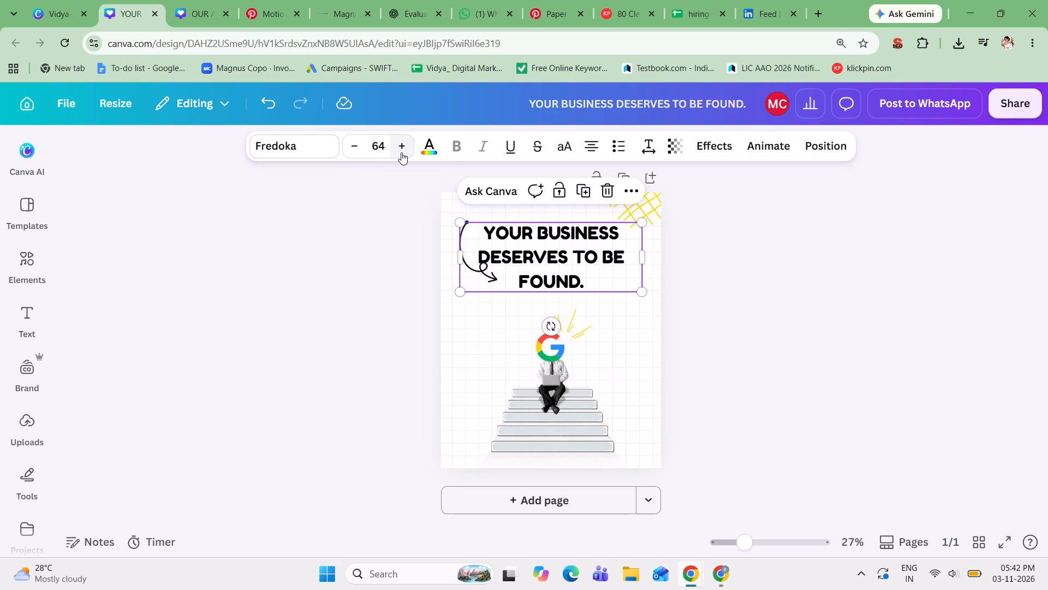
left_click(401, 152)
double_click(401, 152)
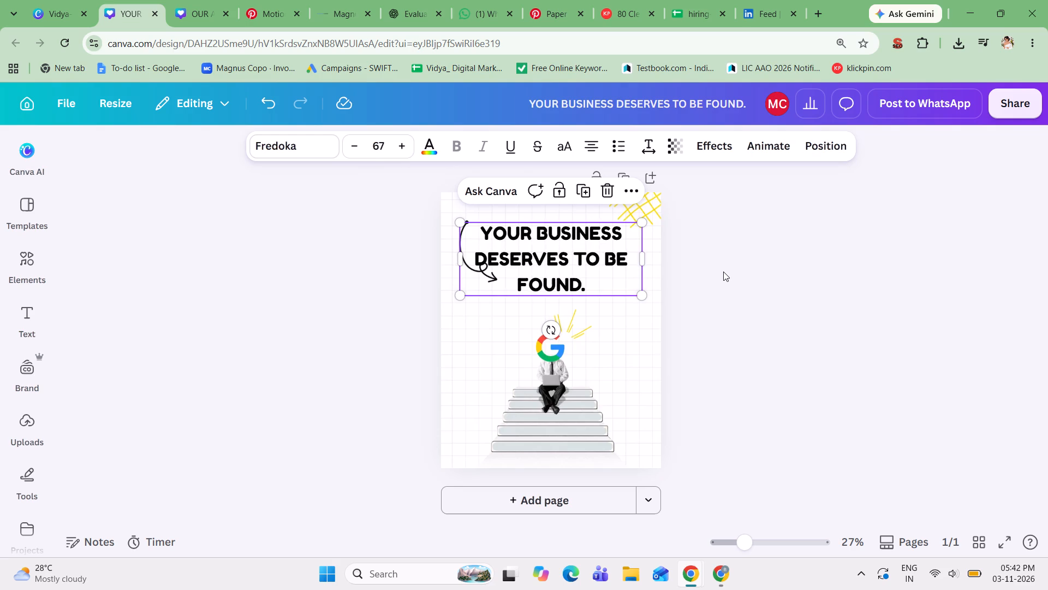
left_click(723, 272)
Shift the headline slightly higher to align with the page's upper margin guide, keeping it horizontally centred.
left_click_drag(553, 244, 552, 237)
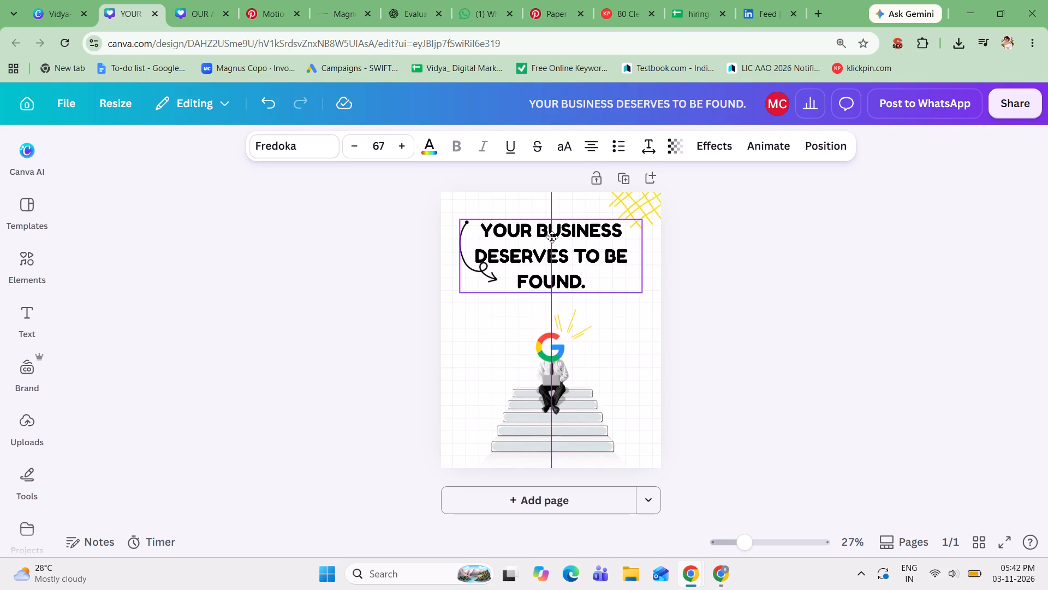
left_click_drag(552, 237, 553, 237)
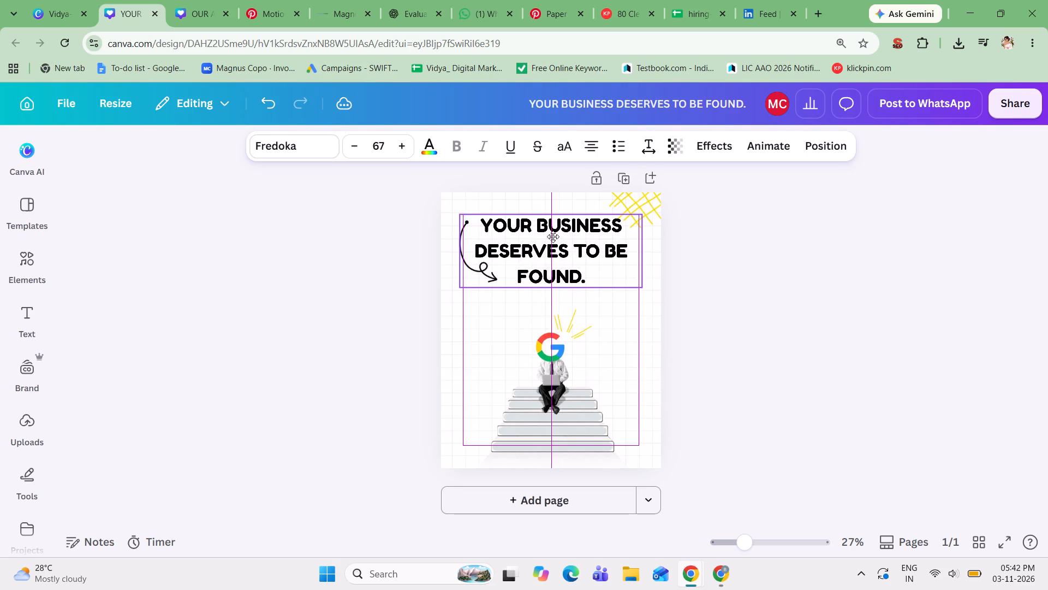
left_click_drag(553, 237, 553, 237)
left_click(774, 275)
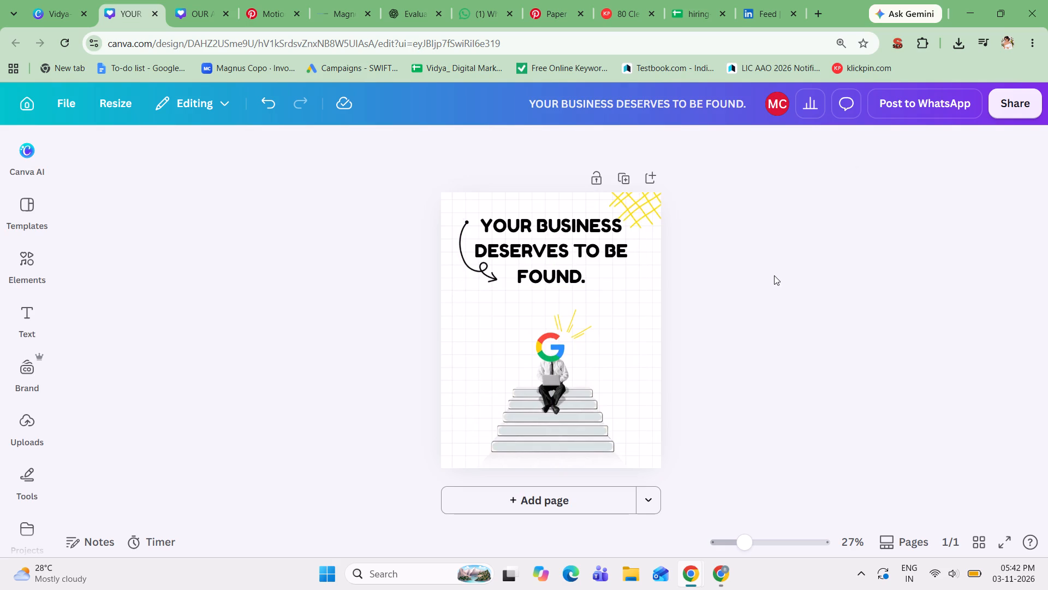
left_click(737, 317)
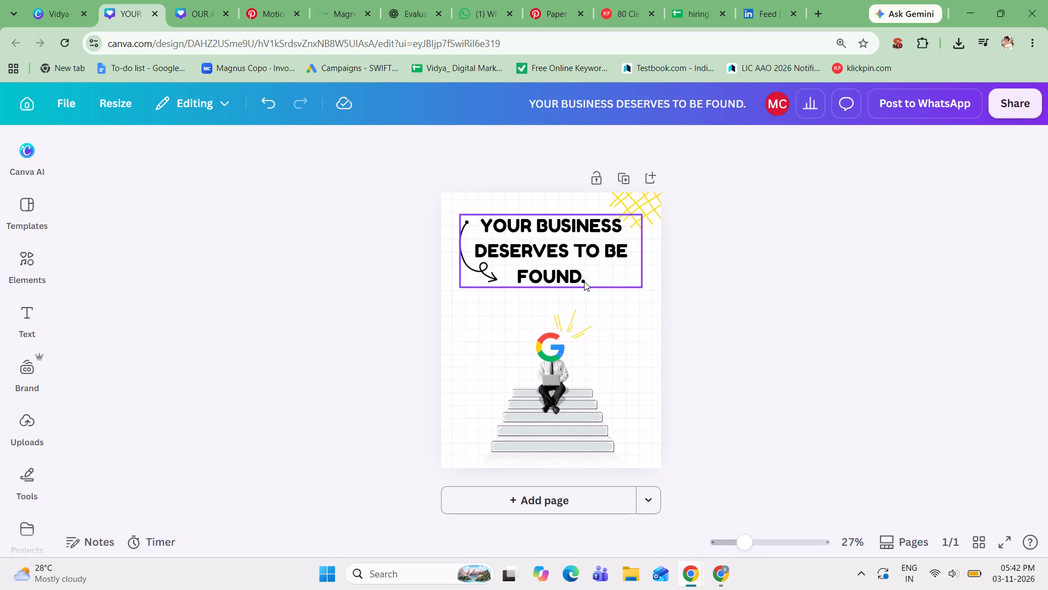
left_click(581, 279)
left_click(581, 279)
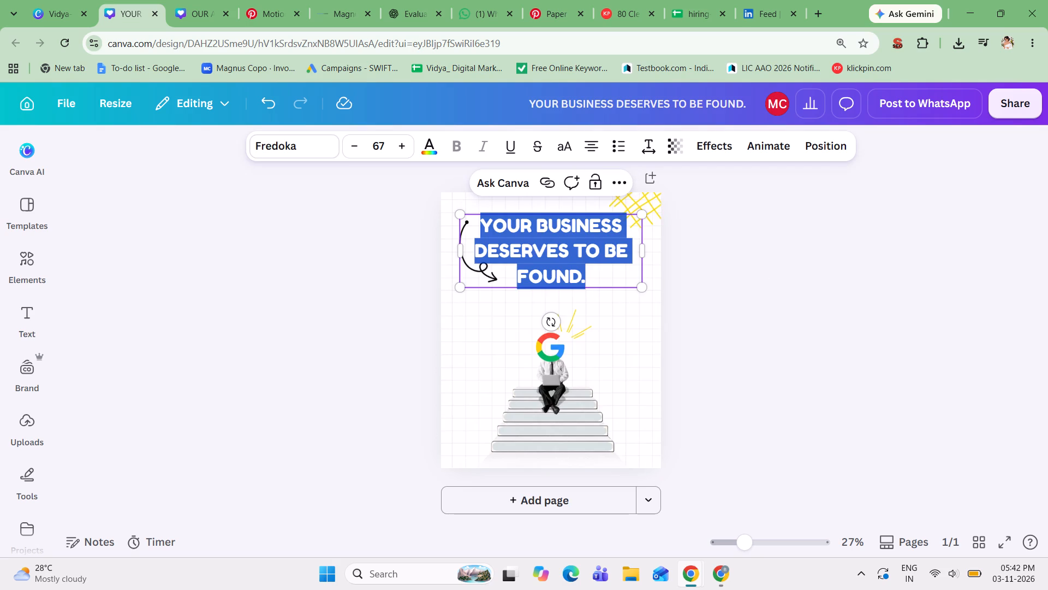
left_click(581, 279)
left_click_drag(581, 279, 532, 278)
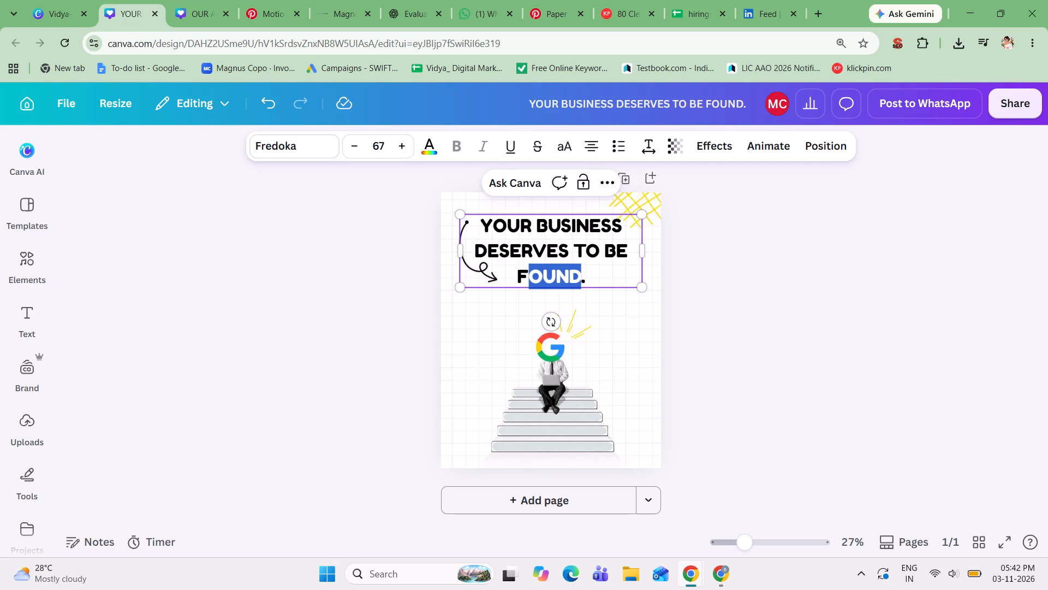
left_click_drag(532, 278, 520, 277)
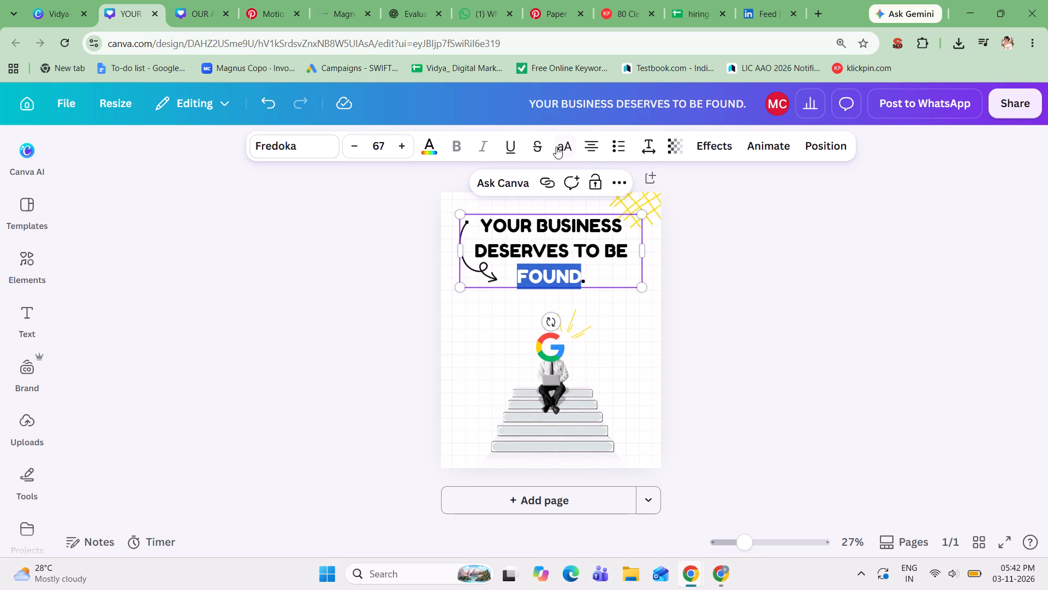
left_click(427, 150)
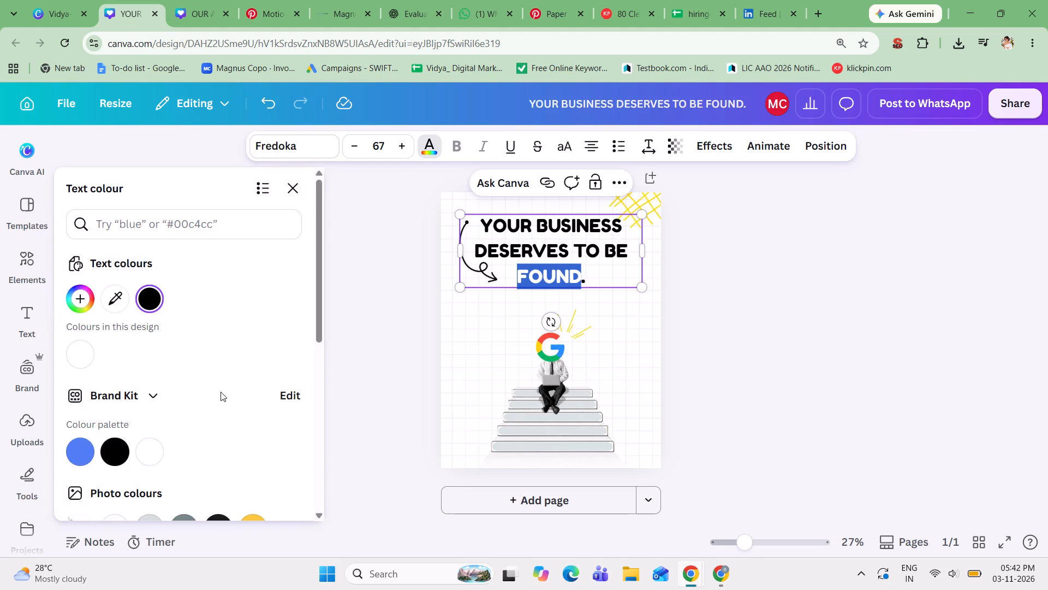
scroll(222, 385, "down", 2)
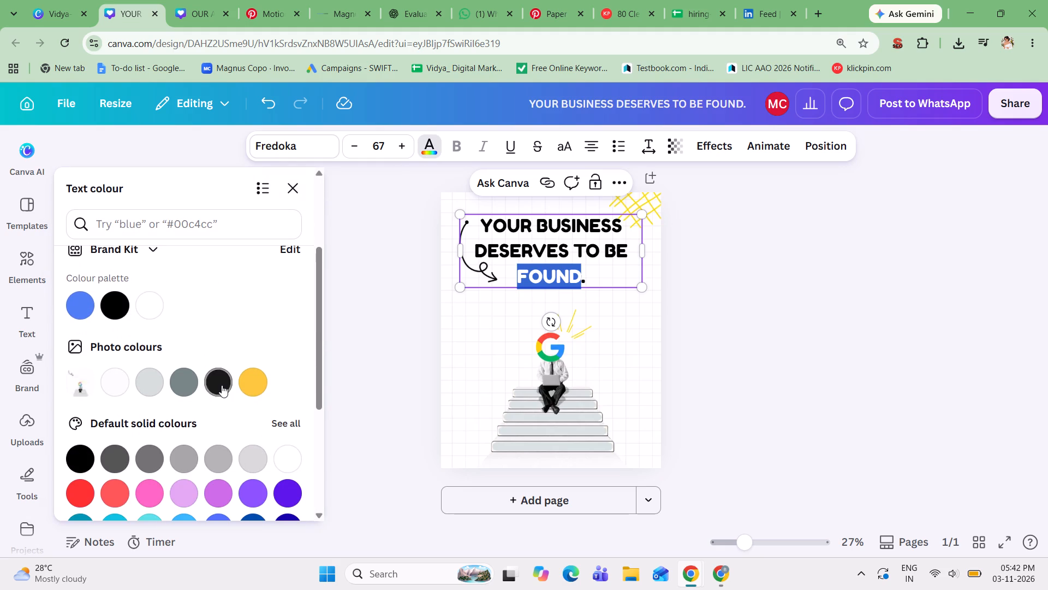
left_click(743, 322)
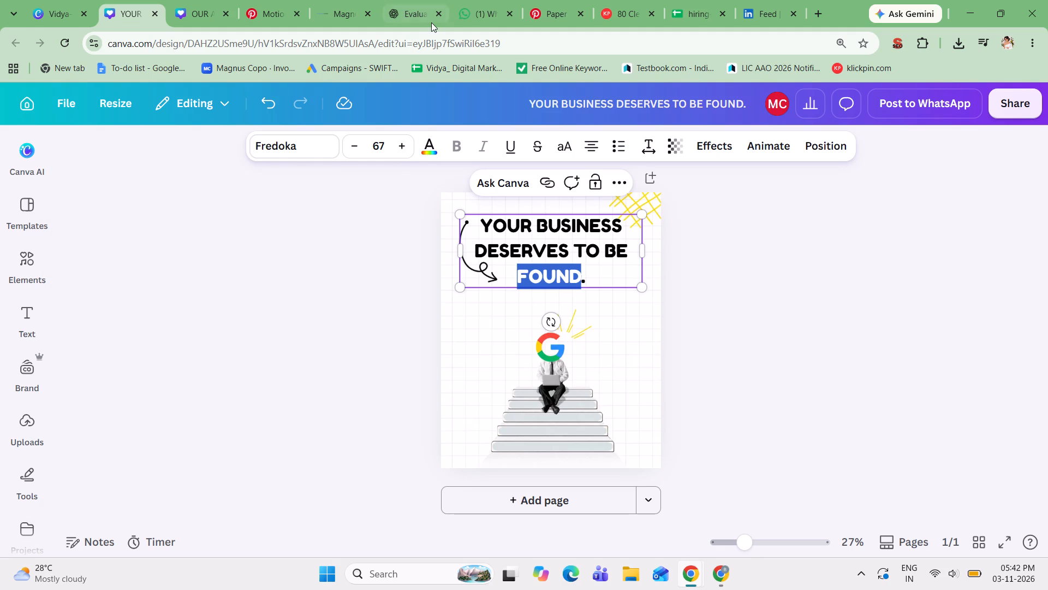
left_click(209, 5)
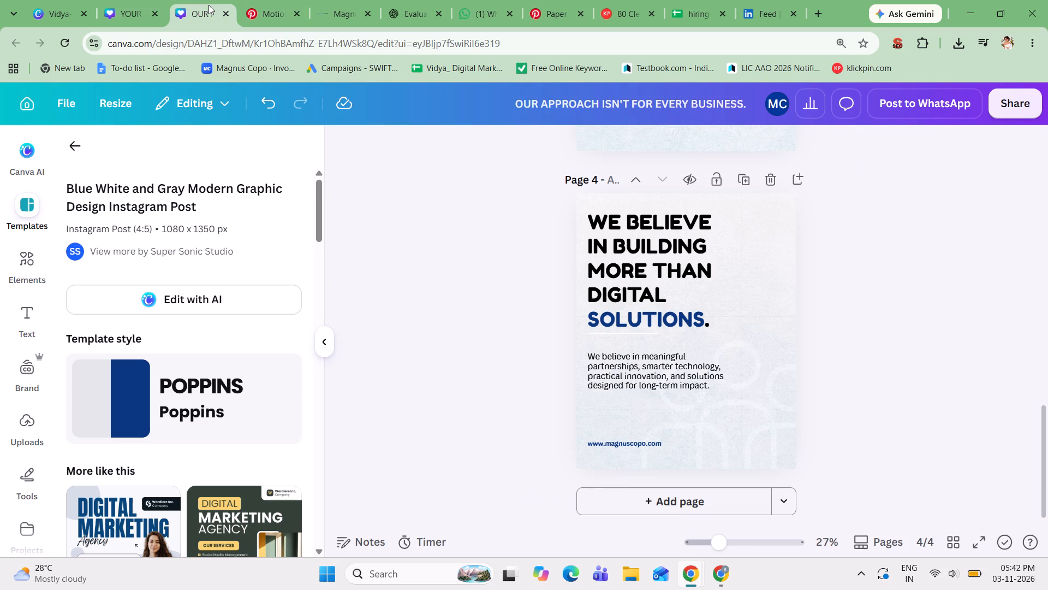
left_click(634, 447)
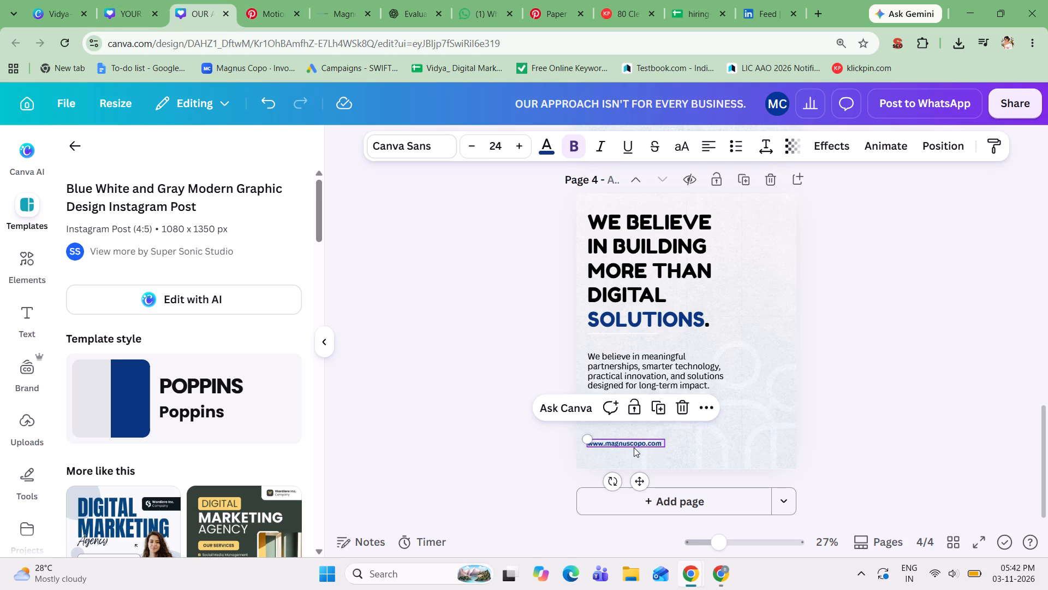
key("ctrl+c")
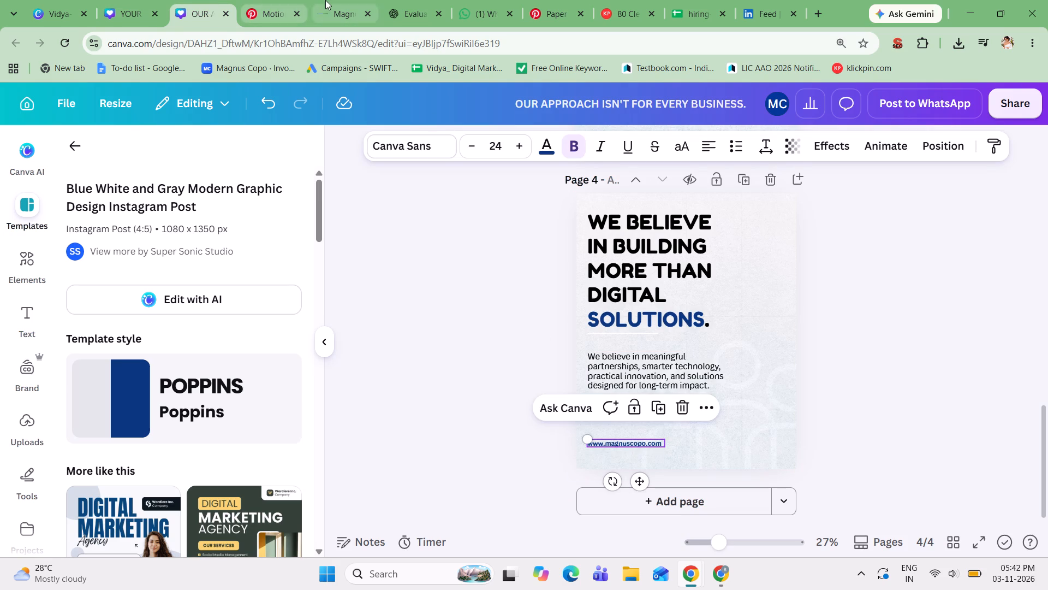
left_click(134, 7)
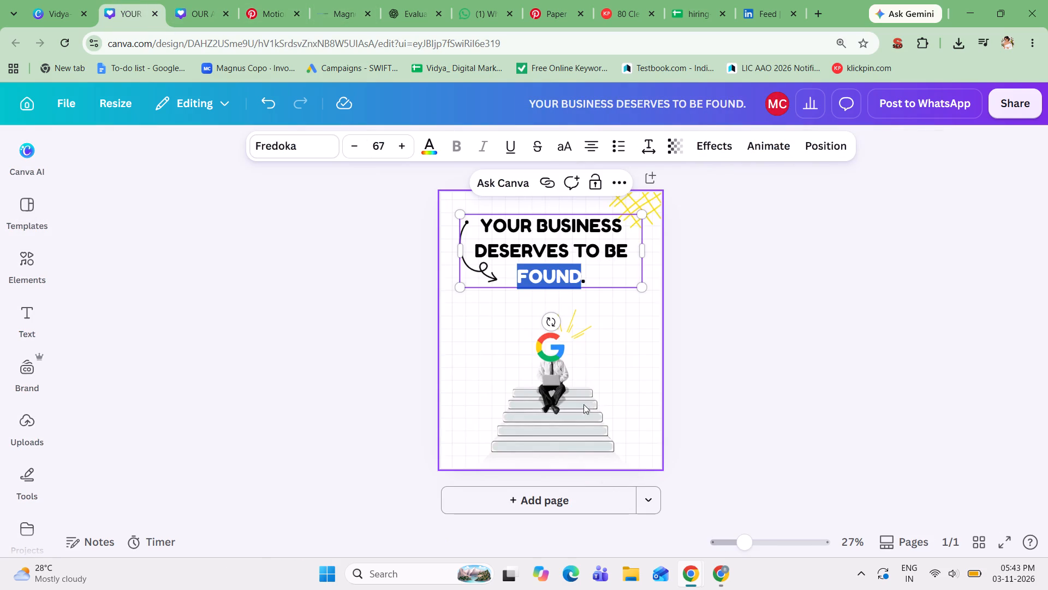
left_click(537, 464)
key("ctrl+v")
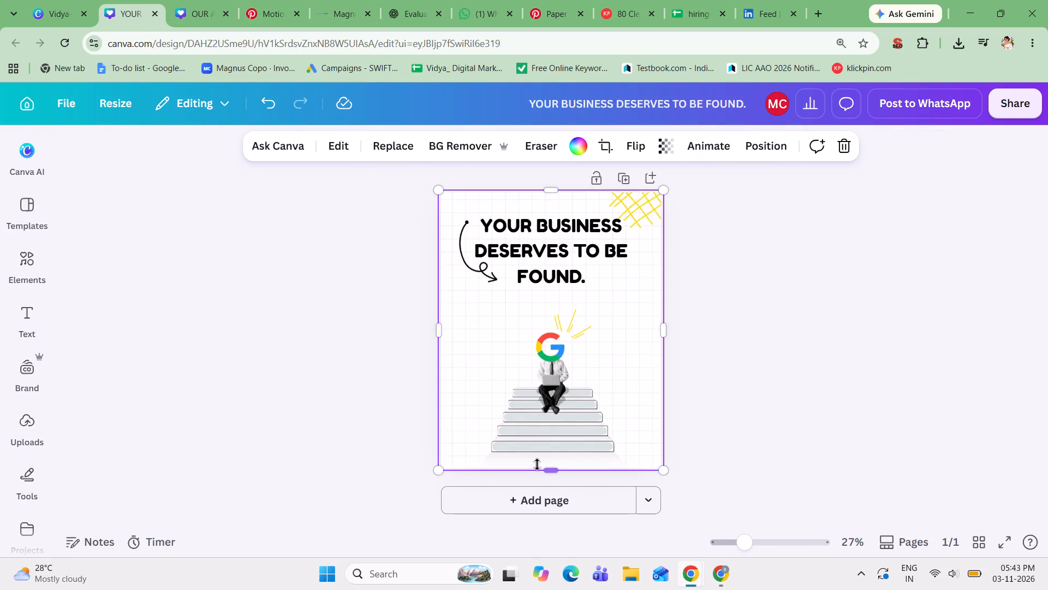
left_click(684, 429)
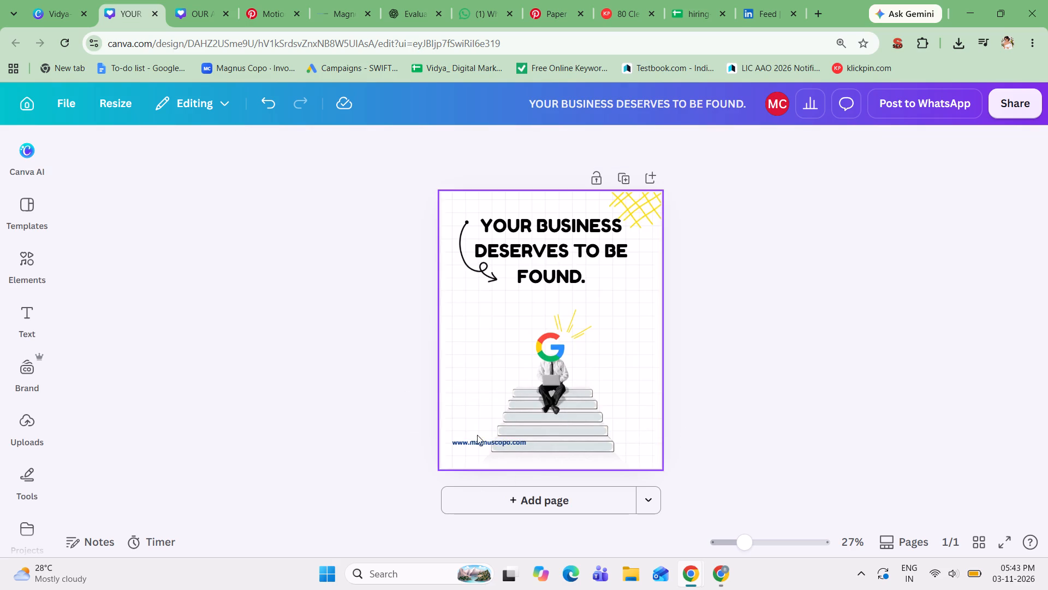
left_click_drag(472, 442, 534, 460)
left_click(764, 462)
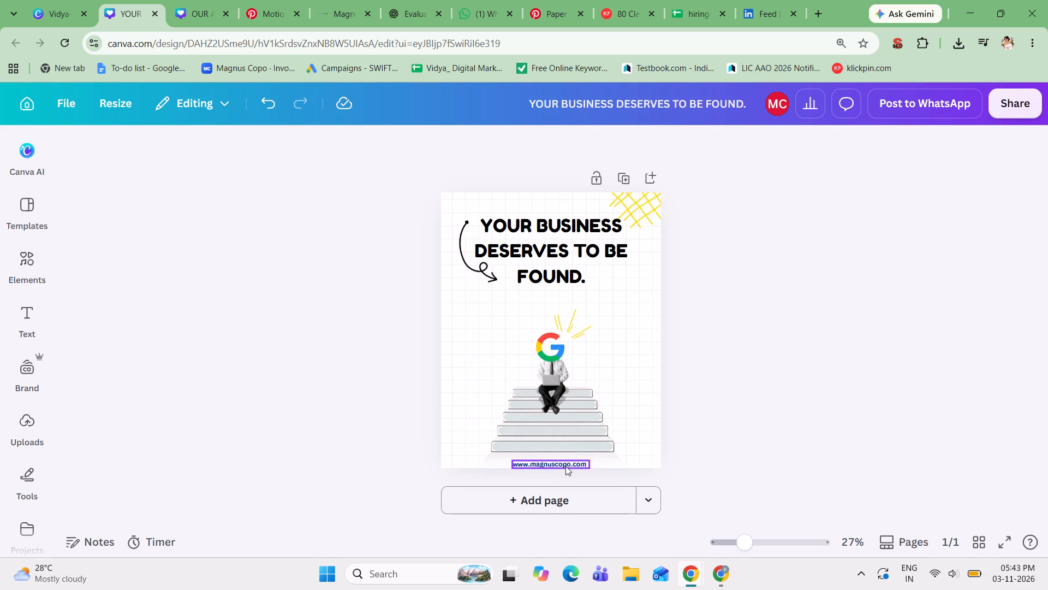
left_click_drag(564, 466, 564, 462)
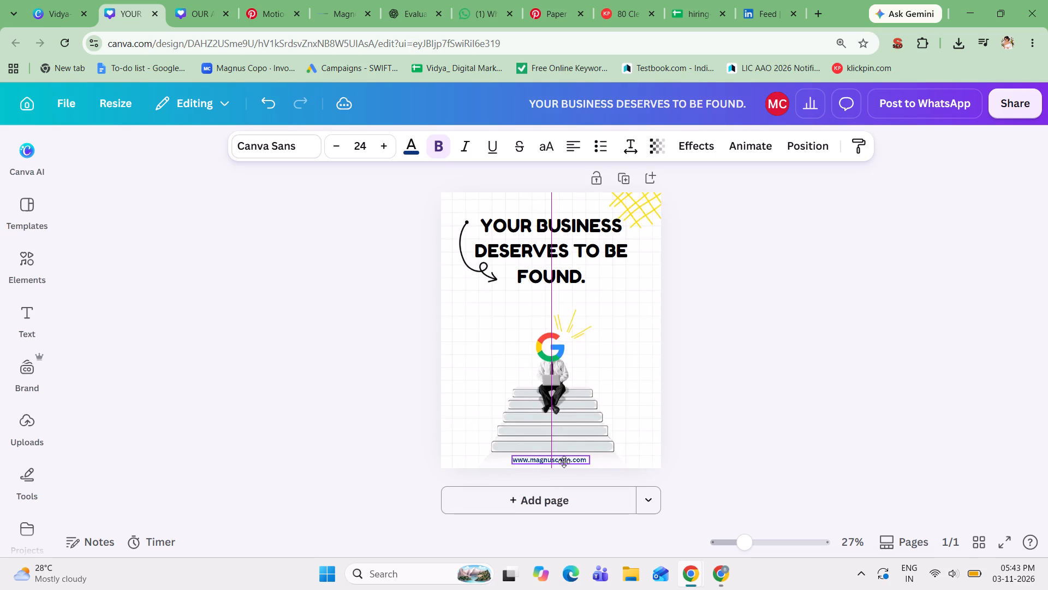
left_click_drag(564, 462, 564, 461)
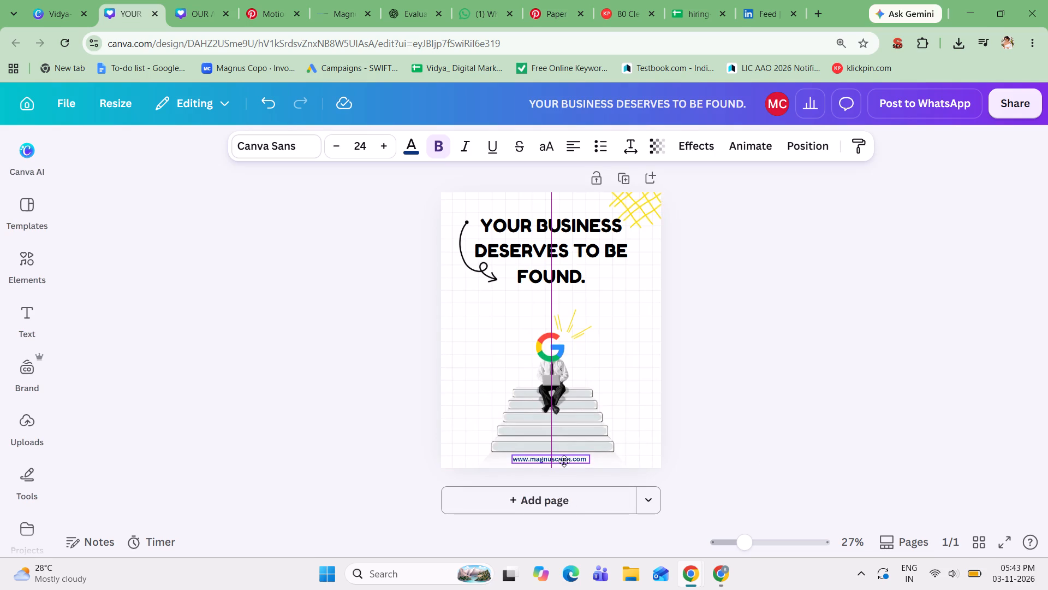
left_click_drag(564, 461, 563, 461)
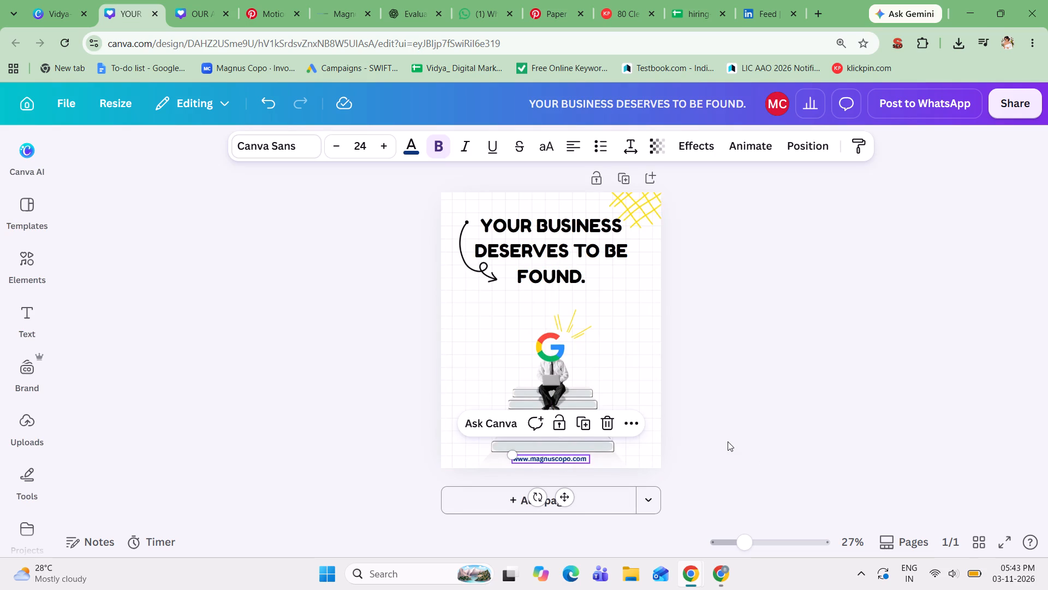
left_click(728, 441)
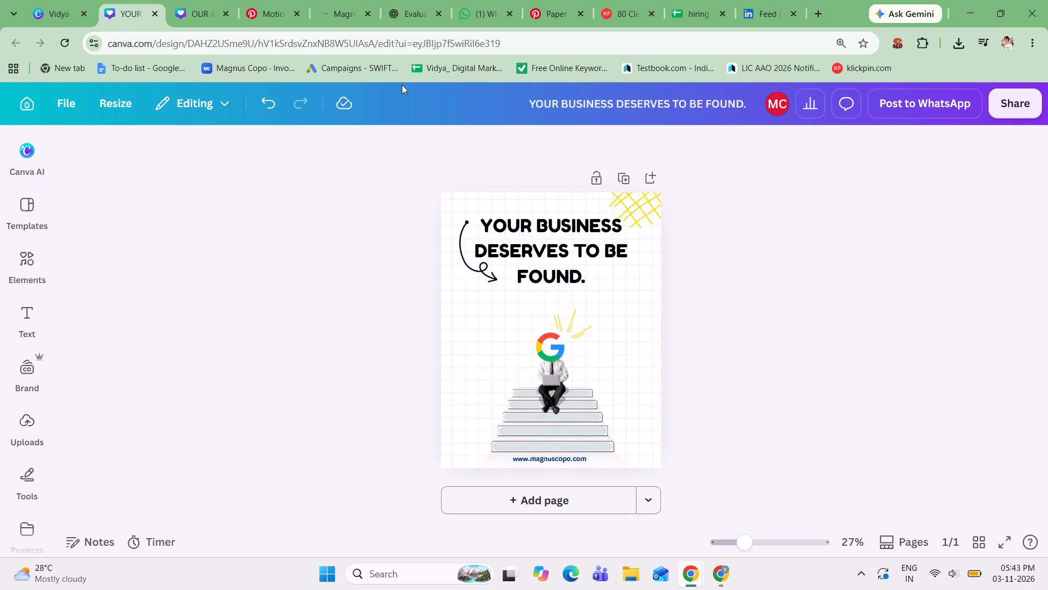
Slightly enlarge the MAGNUS COPO logo on page 1 of the OUR APPROACH design.
left_click(204, 5)
scroll(708, 321, "up", 8)
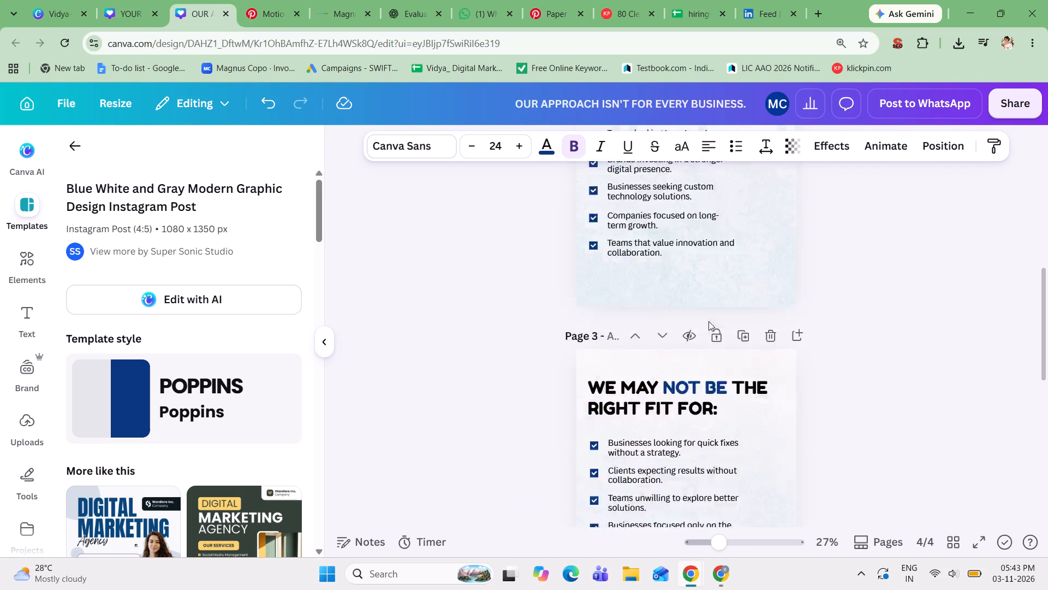
scroll(708, 321, "up", 6)
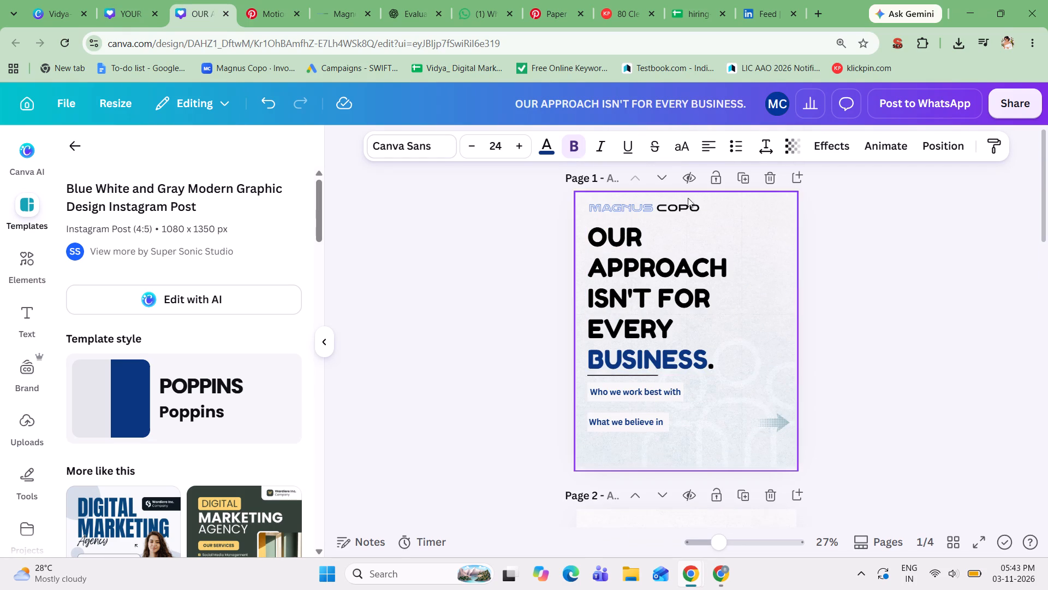
left_click(681, 205)
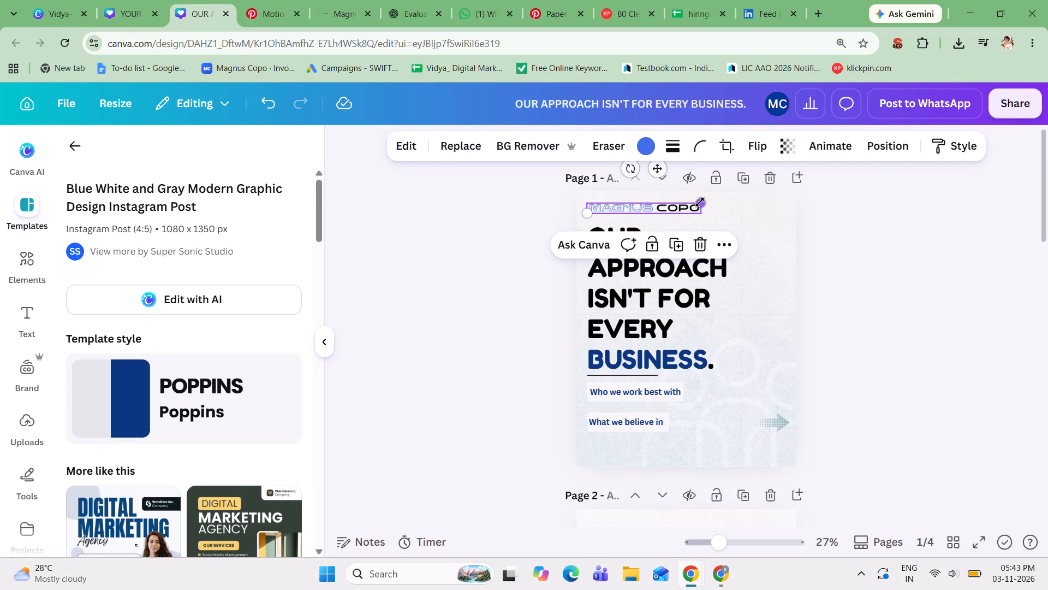
left_click_drag(700, 202, 707, 201)
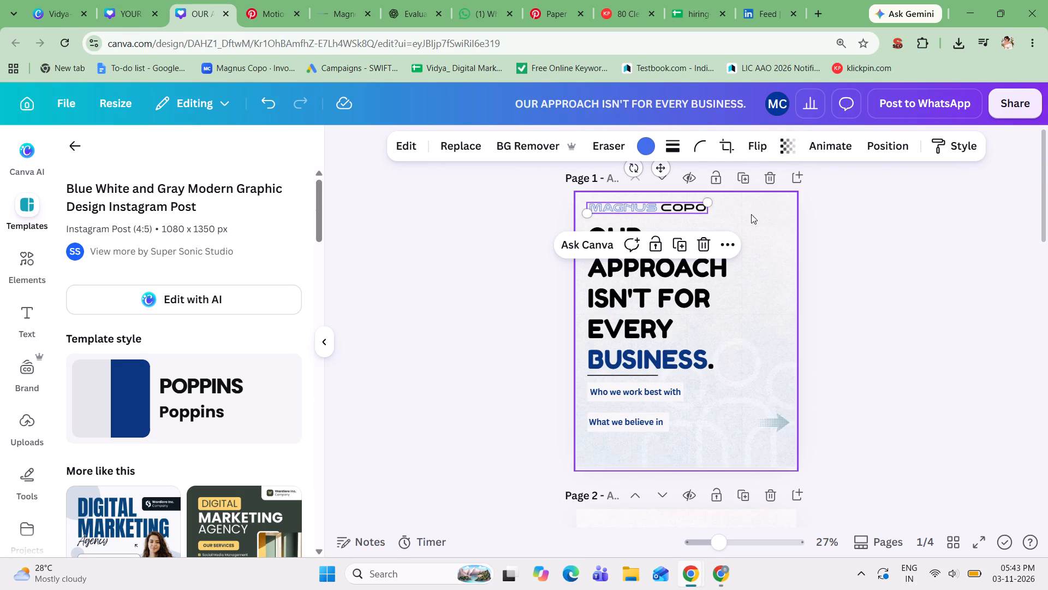
left_click(754, 208)
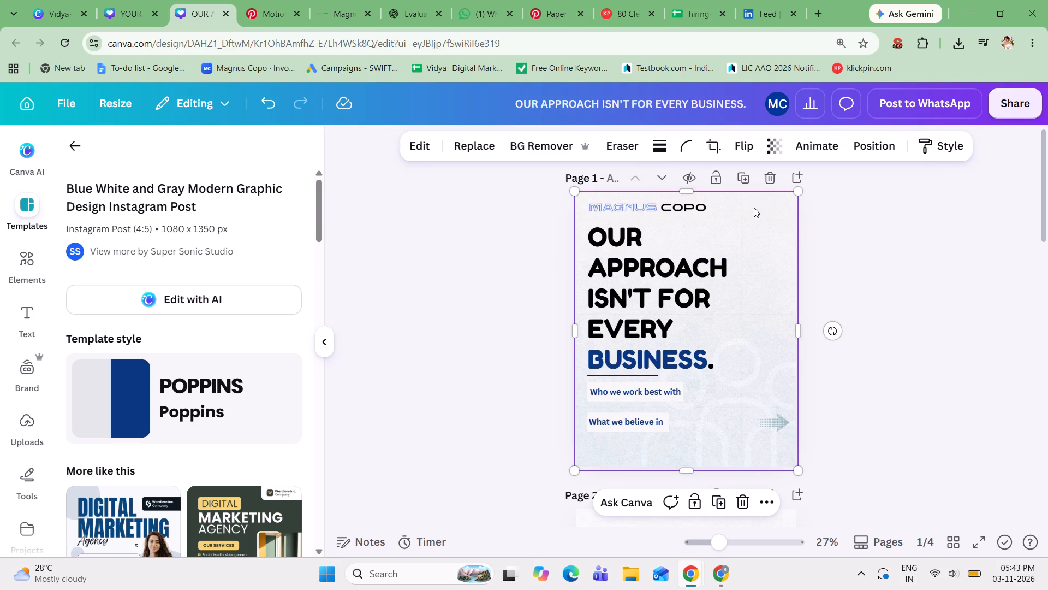
Copy the enlarged MAGNUS COPO logo and paste it into the YOUR BUSINESS design.
left_click(674, 206)
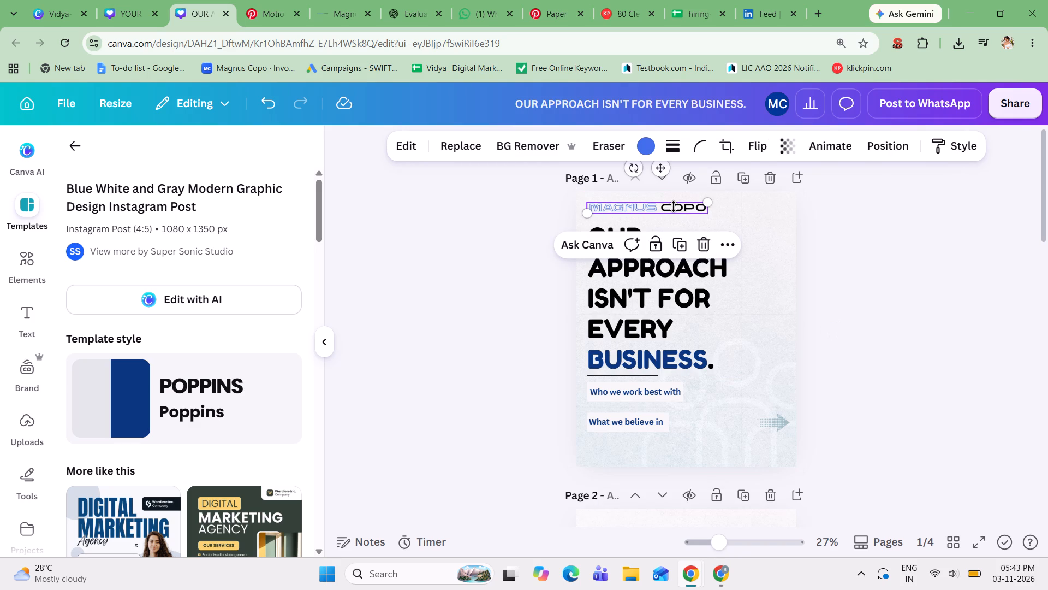
key("ctrl+c")
left_click(146, 7)
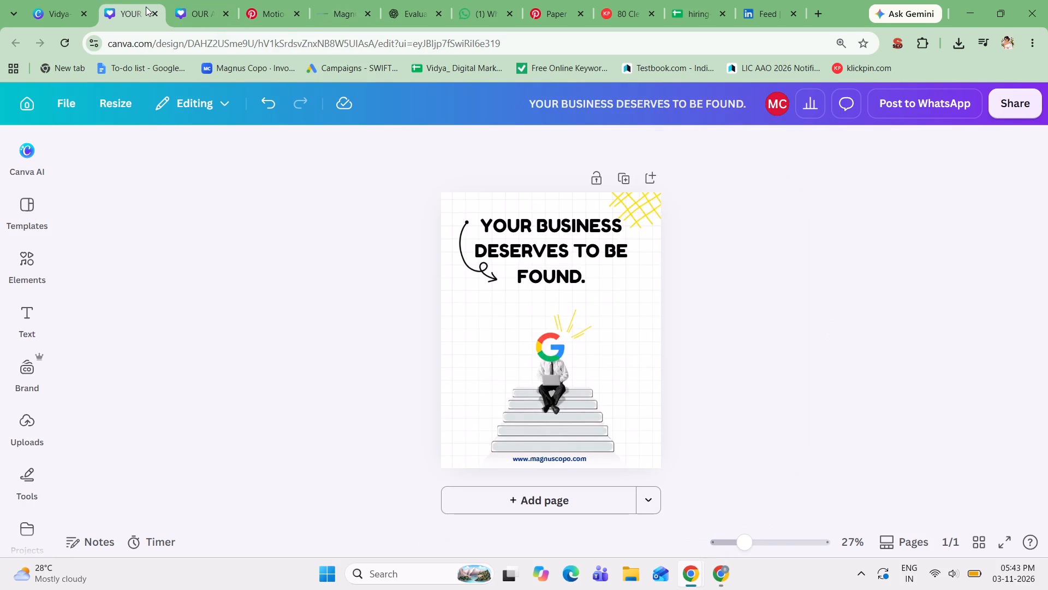
left_click(519, 196)
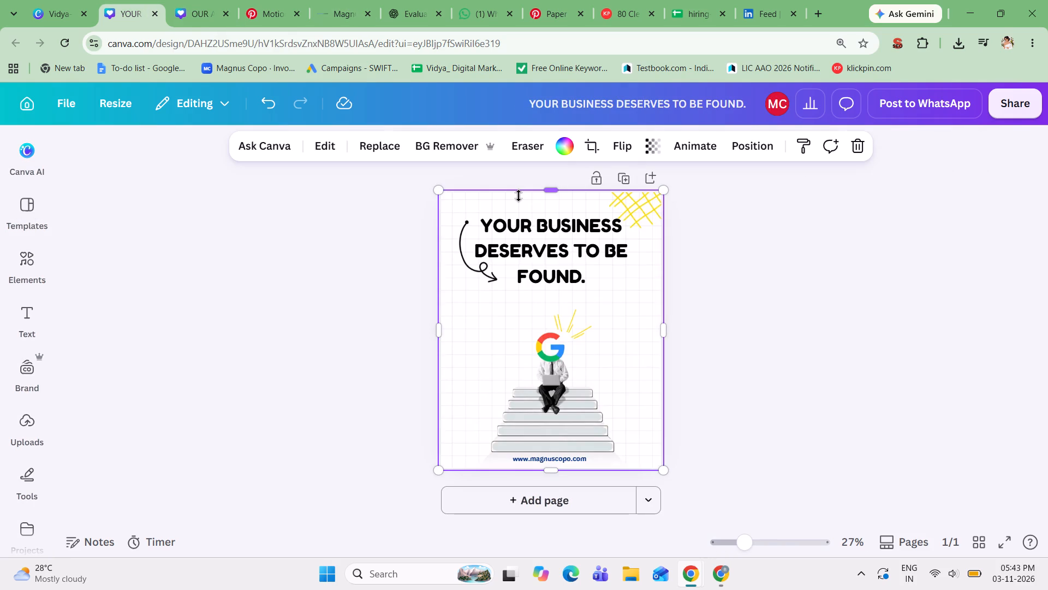
key("ctrl+v")
left_click(851, 252)
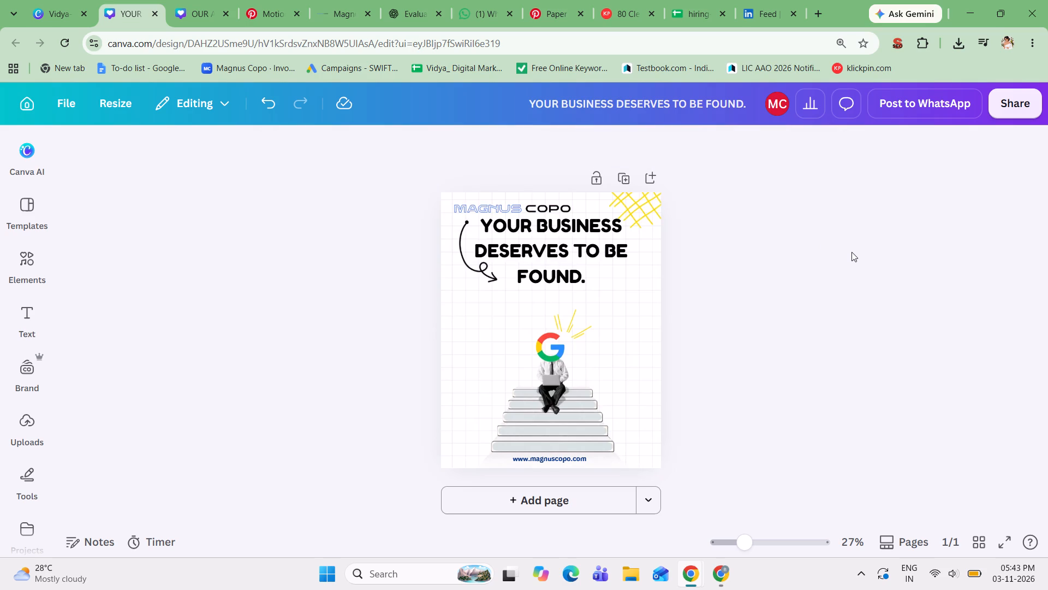
Position the MAGNUS COPO logo above the headline, shrink it slightly and keep it horizontally centred on the page.
left_click_drag(511, 210, 551, 201)
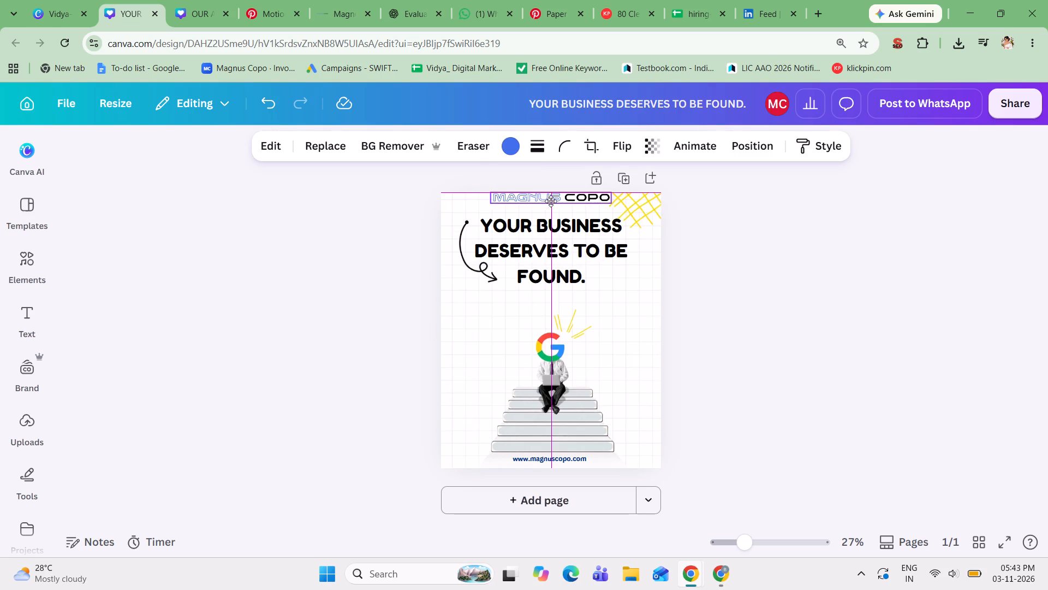
left_click_drag(551, 201, 546, 206)
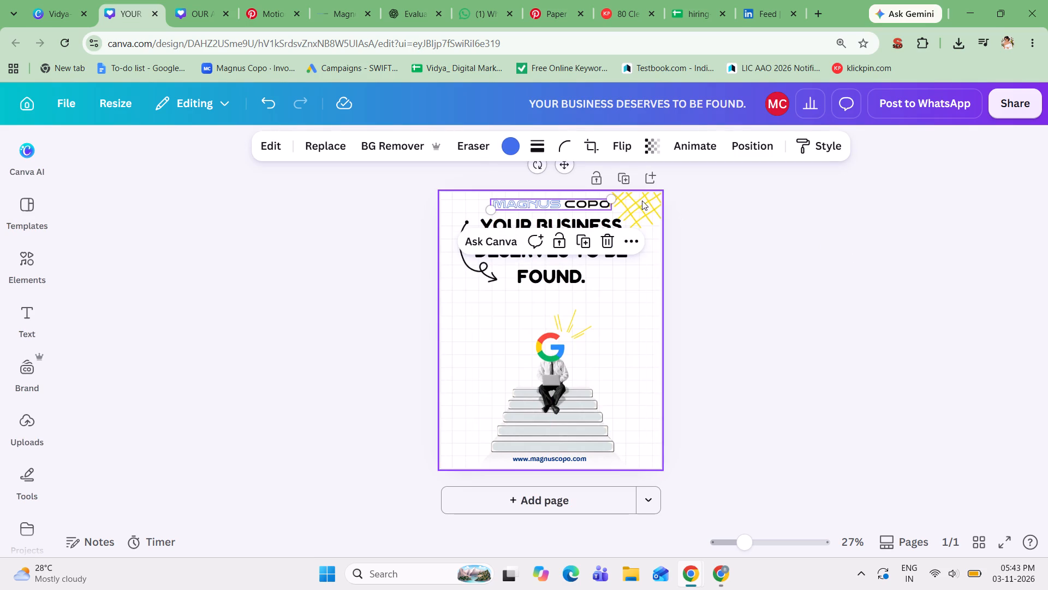
left_click_drag(614, 199, 606, 199)
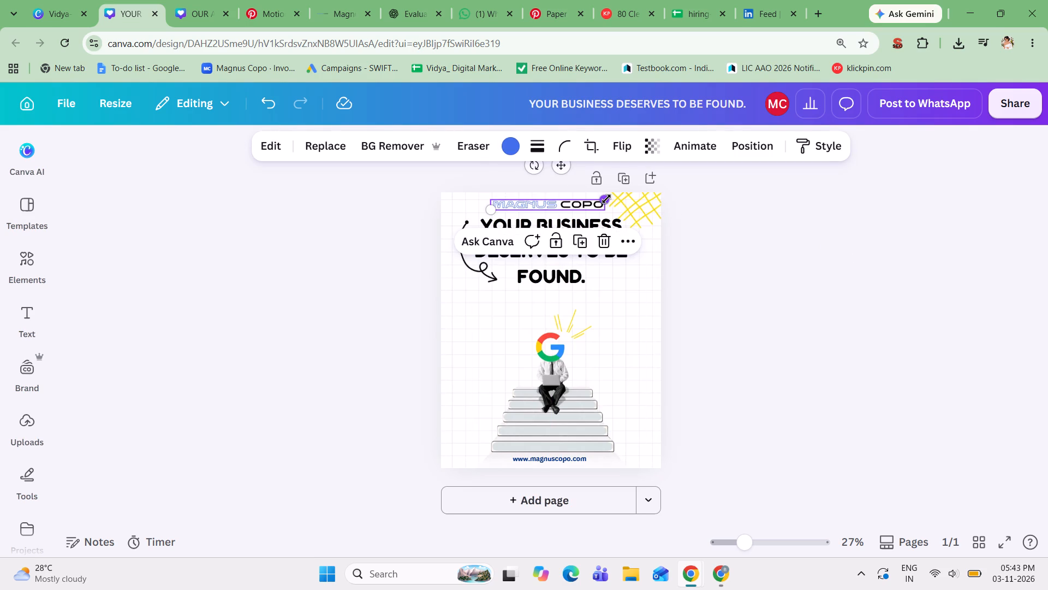
left_click(606, 199)
left_click(772, 263)
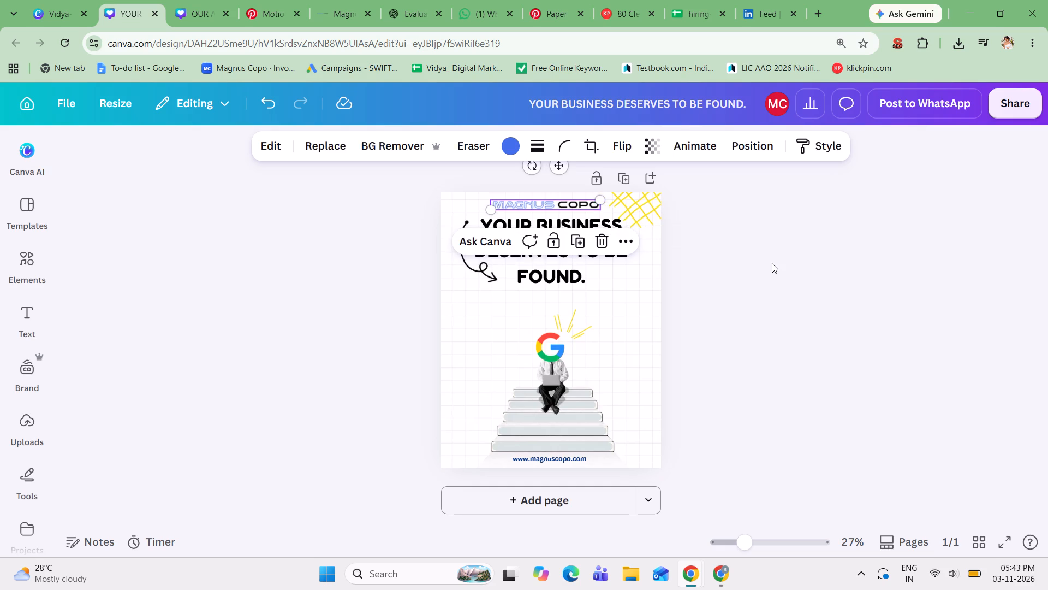
left_click(533, 200)
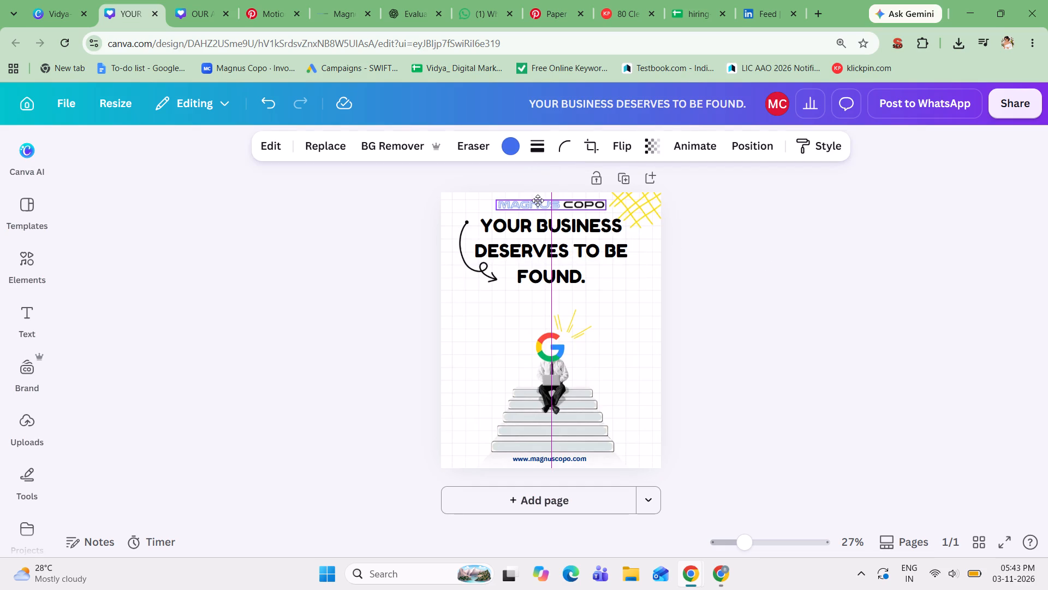
left_click(725, 226)
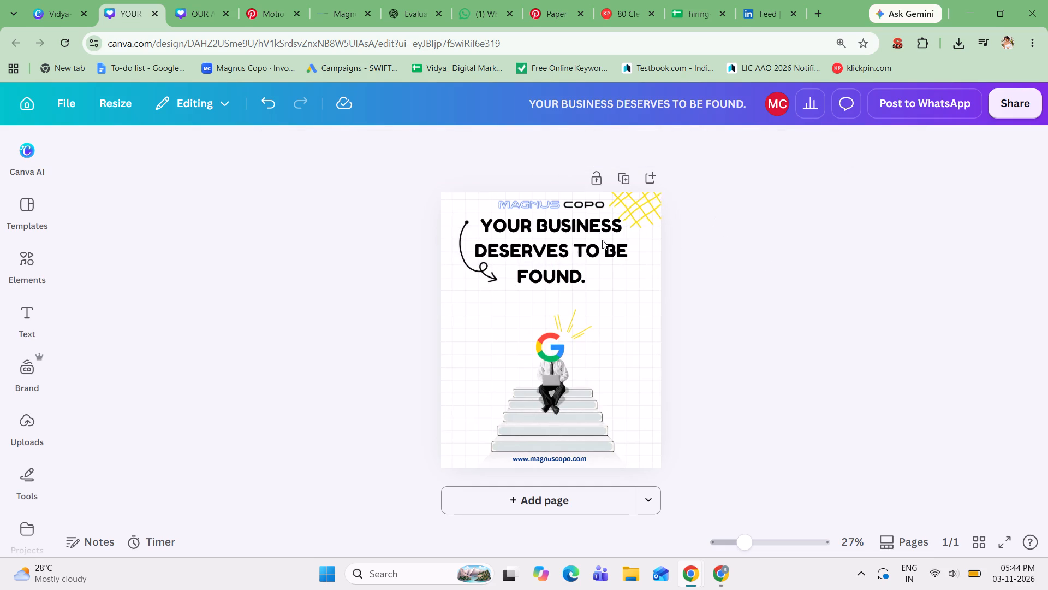
left_click(582, 278)
left_click(578, 278)
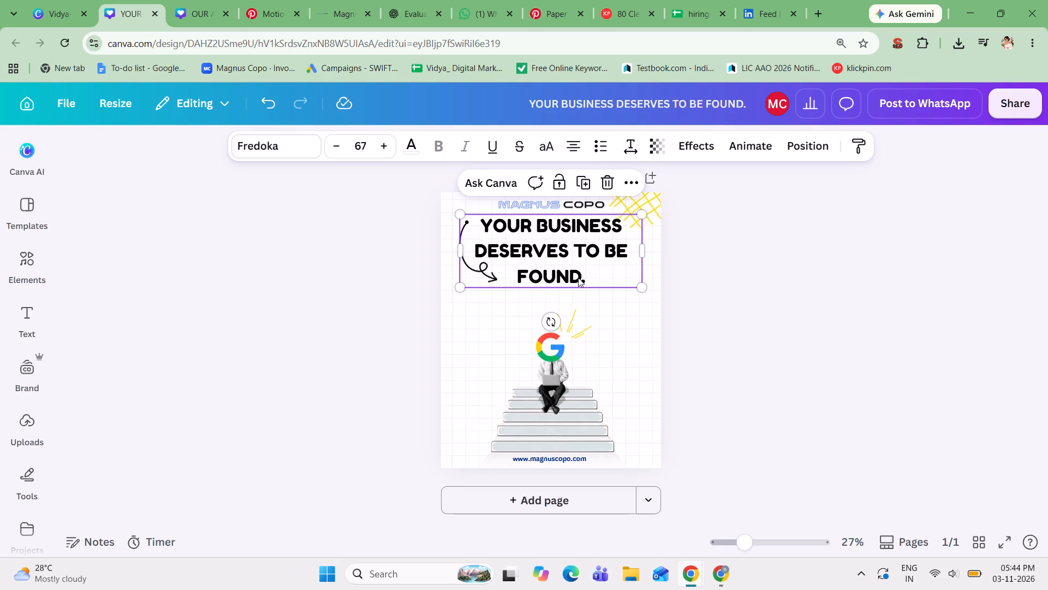
left_click(578, 278)
left_click_drag(578, 278, 525, 279)
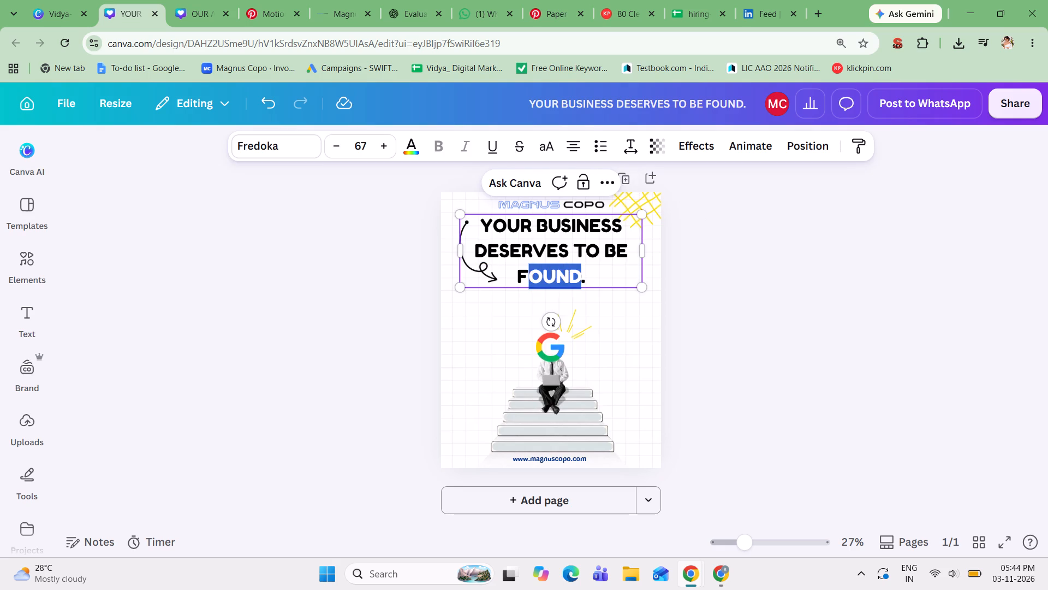
left_click_drag(525, 279, 518, 280)
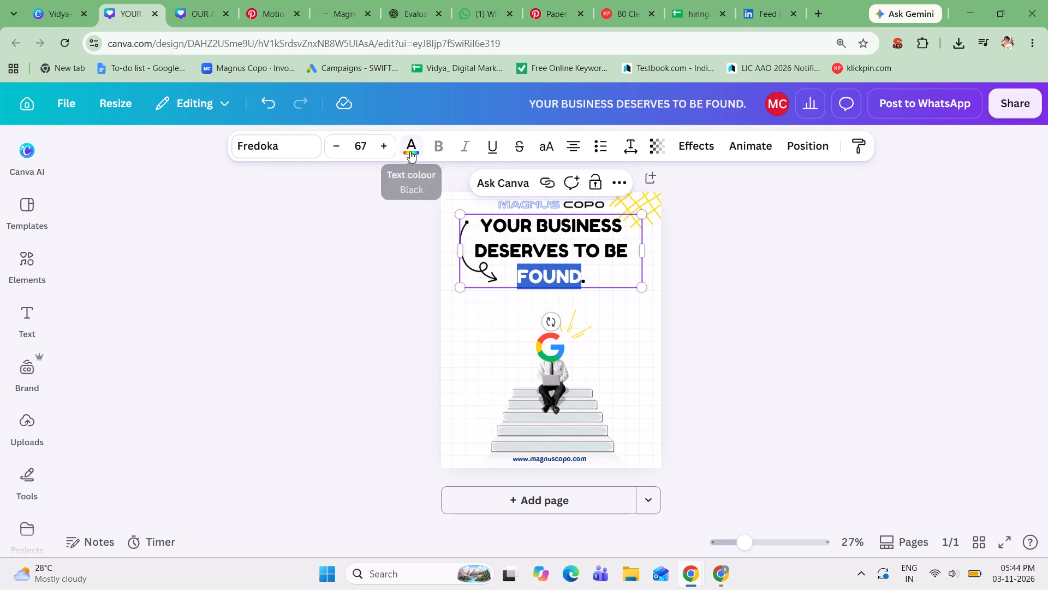
left_click(409, 151)
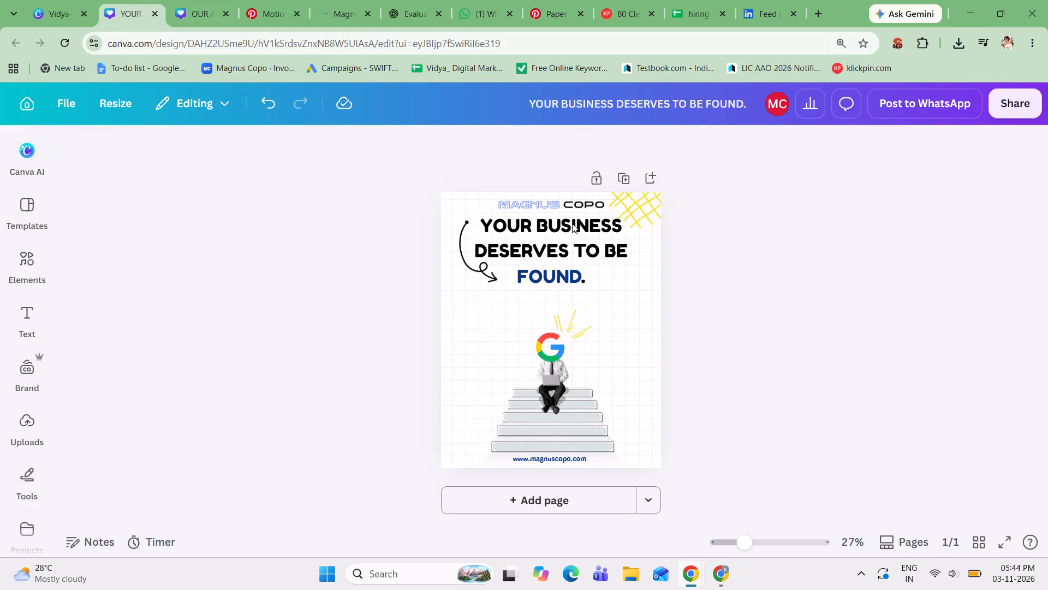
left_click(541, 310)
key("ctrl+v")
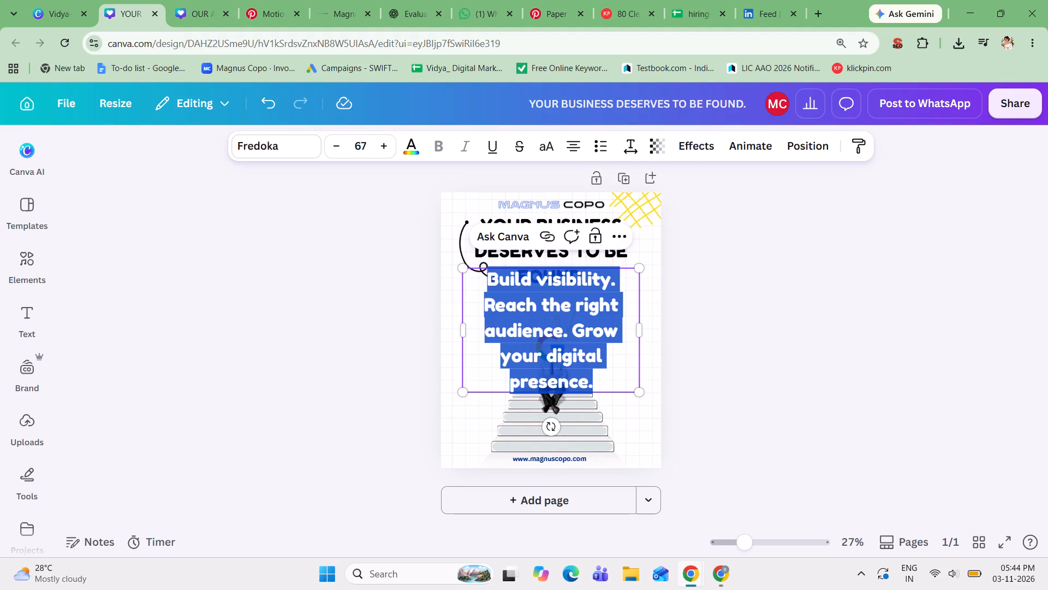
Change the pasted subheading's font to Canva Sans and set its size to 28.
left_click(291, 152)
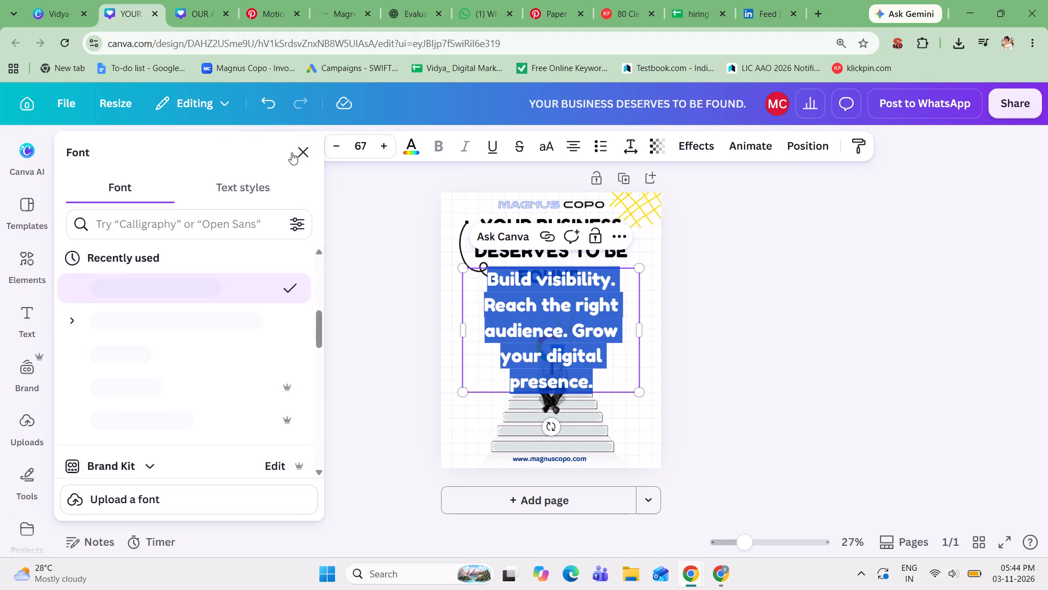
scroll(206, 300, "up", 4)
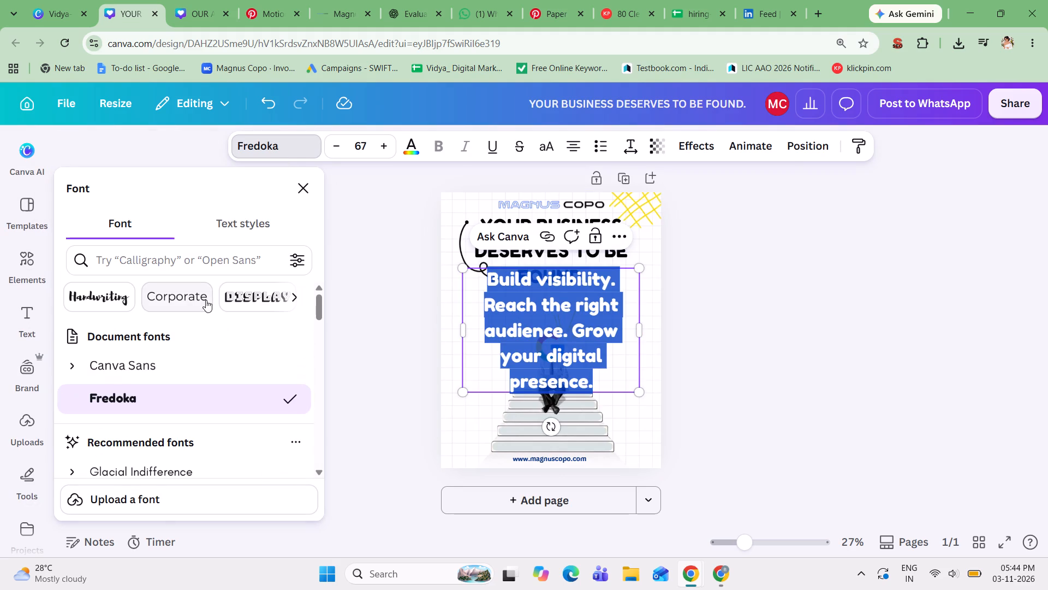
left_click(174, 364)
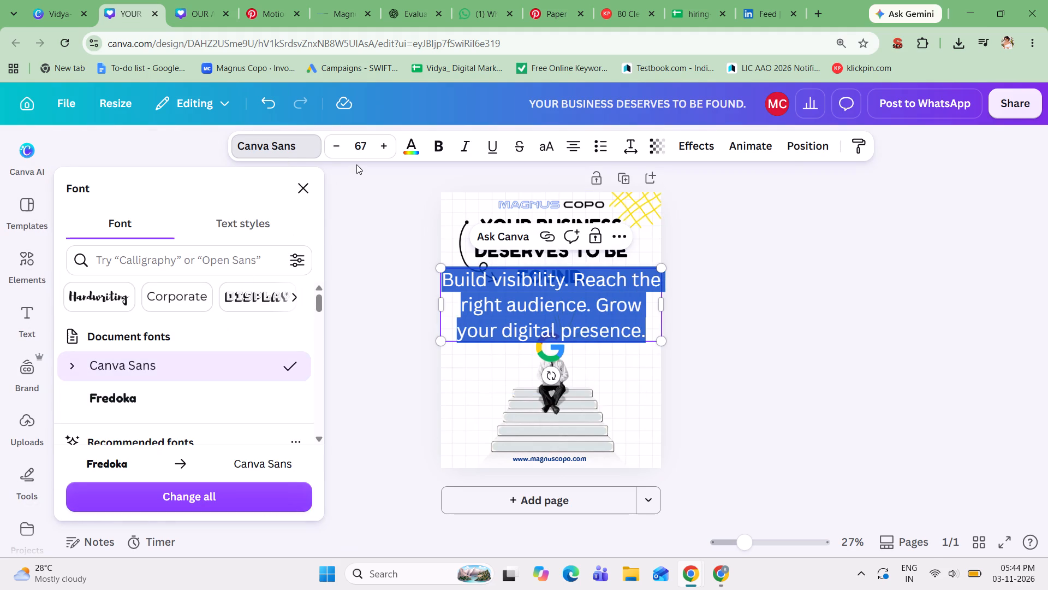
left_click(355, 147)
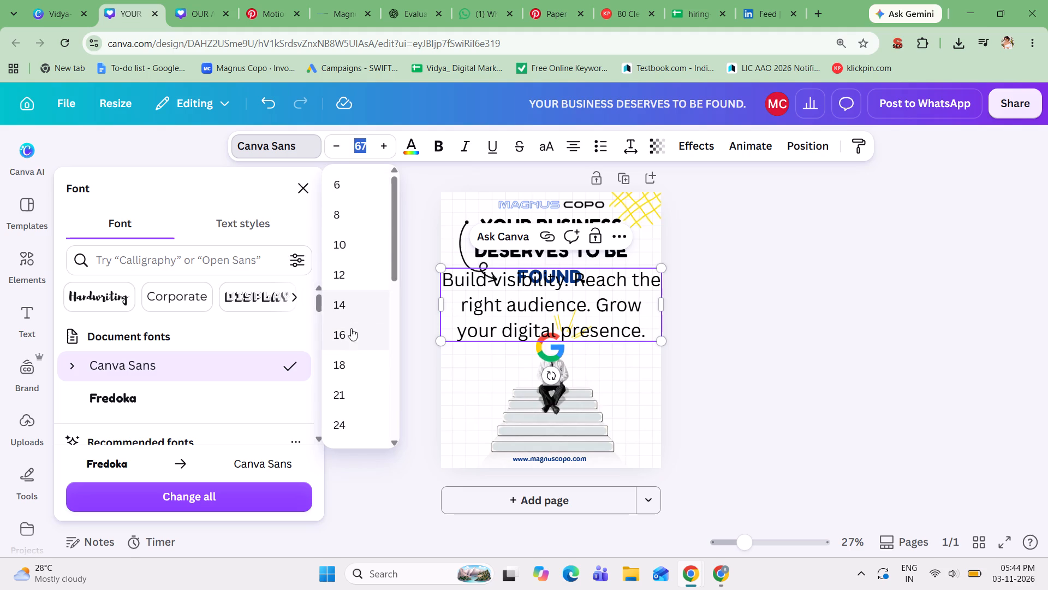
left_click(349, 425)
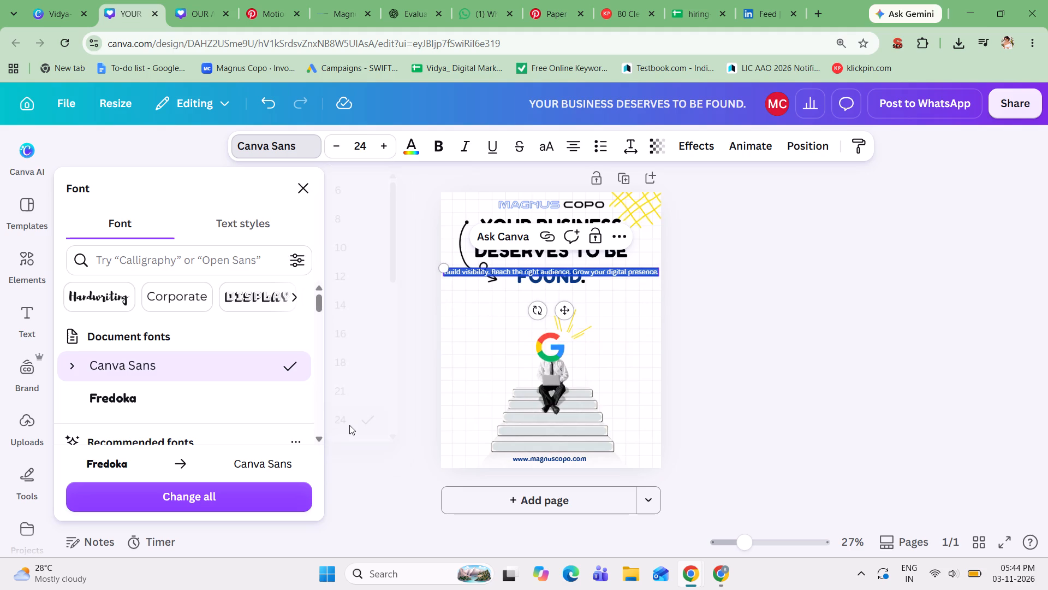
left_click(360, 147)
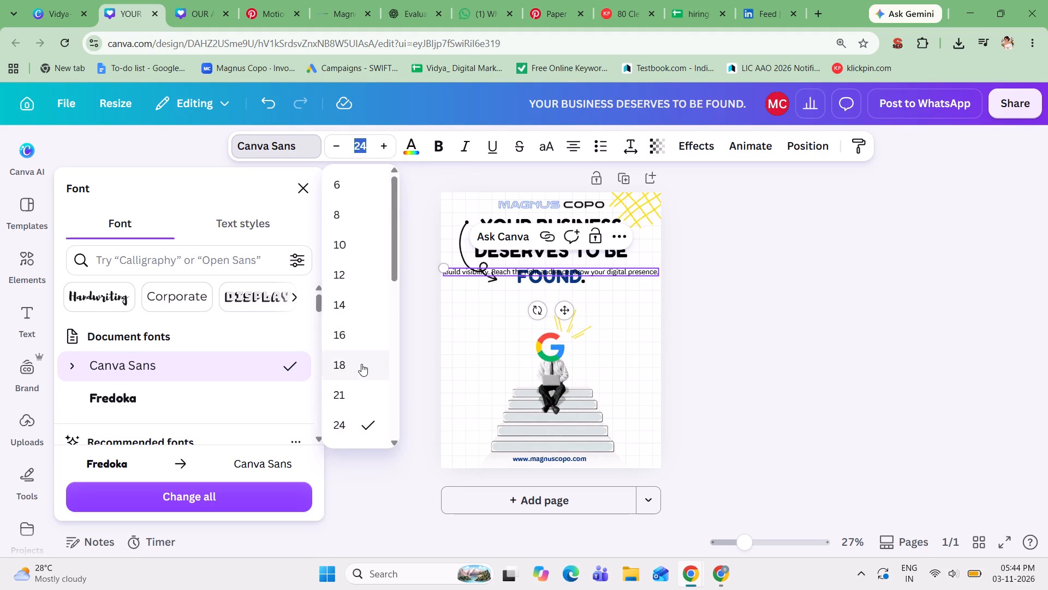
scroll(361, 364, "down", 1)
left_click(349, 356)
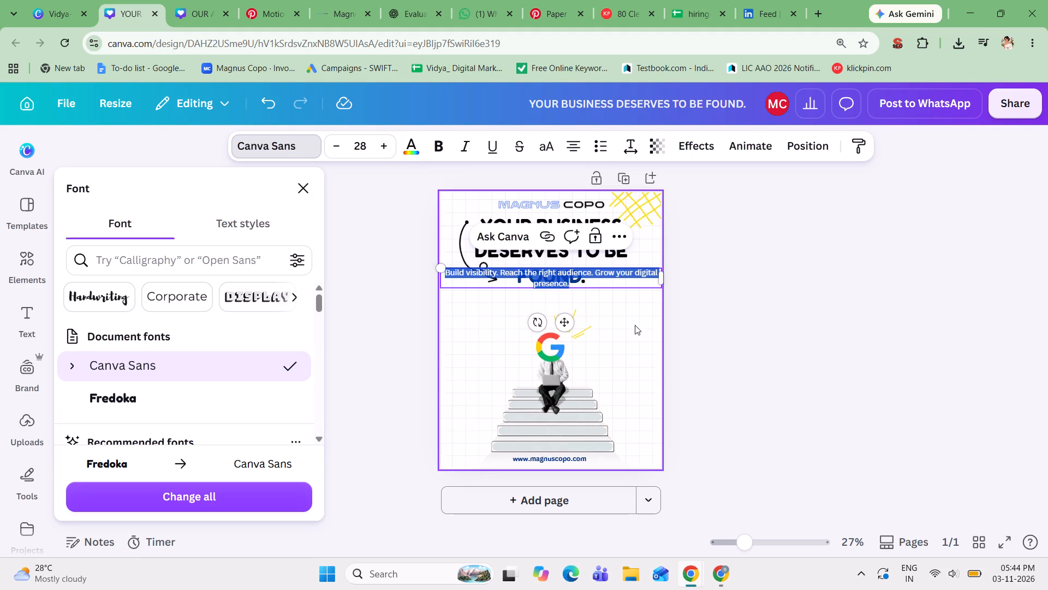
Narrow the subheading's text box so the text wraps onto two lines, breaking after "Grow".
left_click_drag(664, 278, 636, 278)
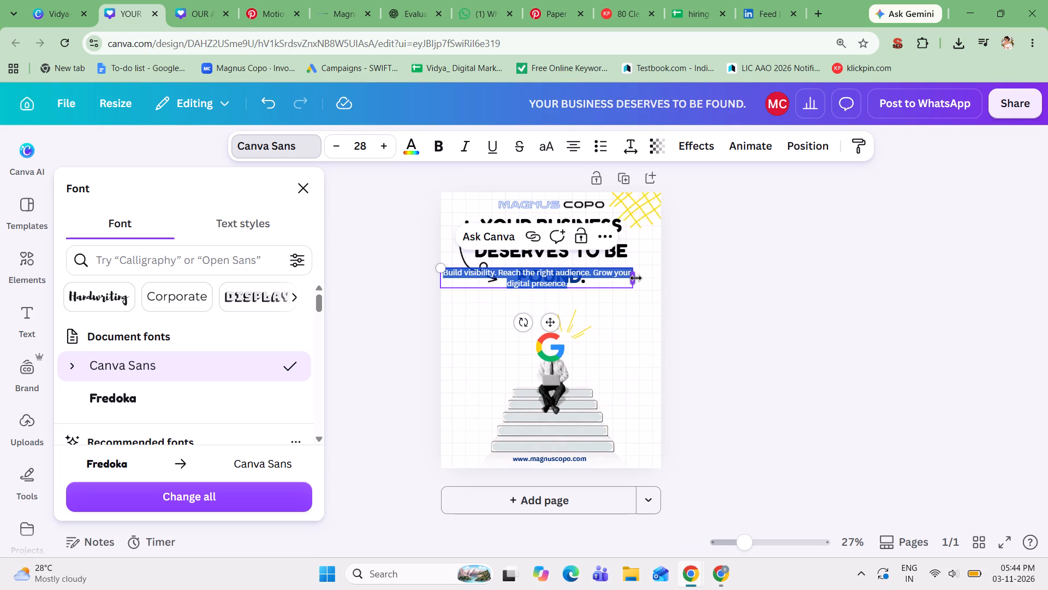
left_click_drag(636, 278, 624, 278)
left_click(802, 302)
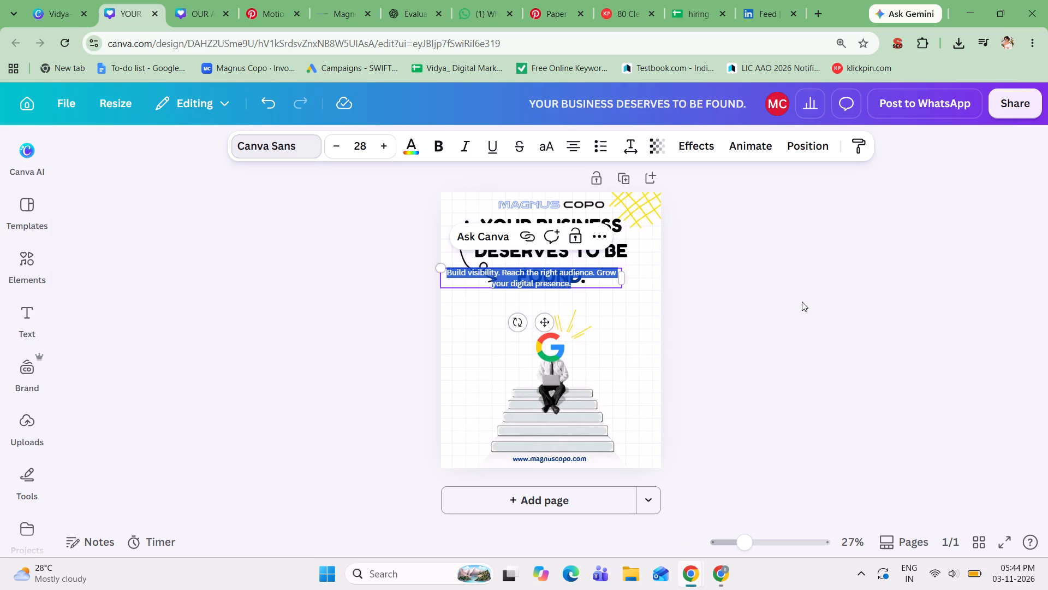
left_click(771, 304)
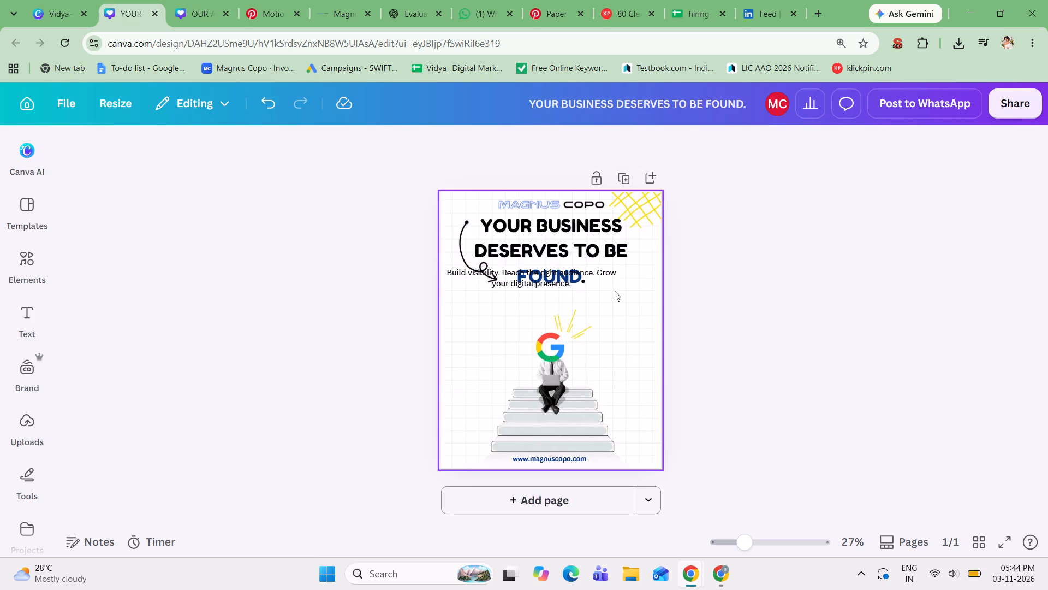
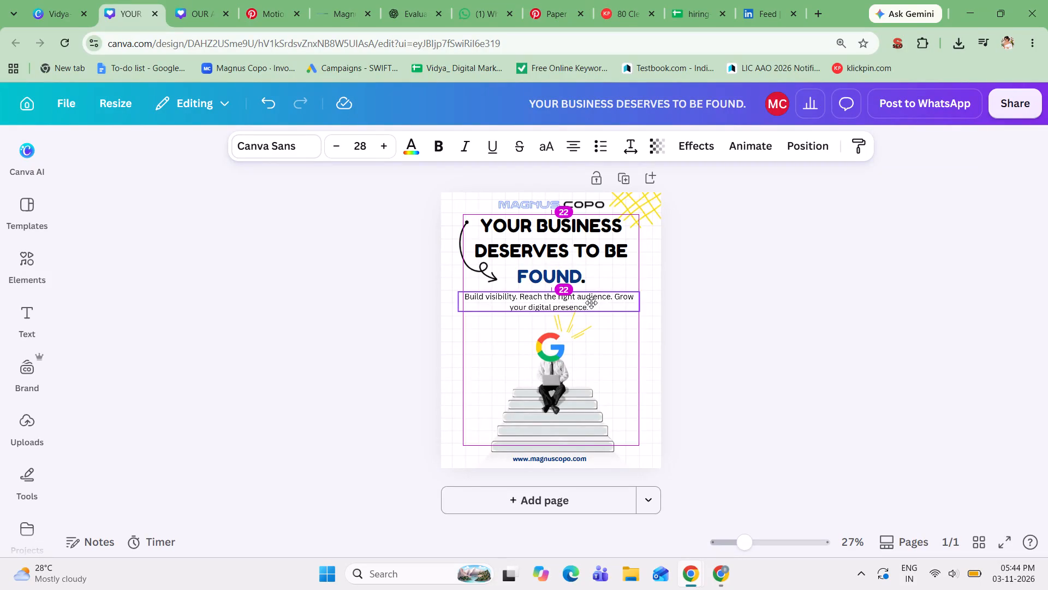
Reduce the headline's font size to 65 and centre it with equal spacing between the logo and the subheading.
left_click(795, 314)
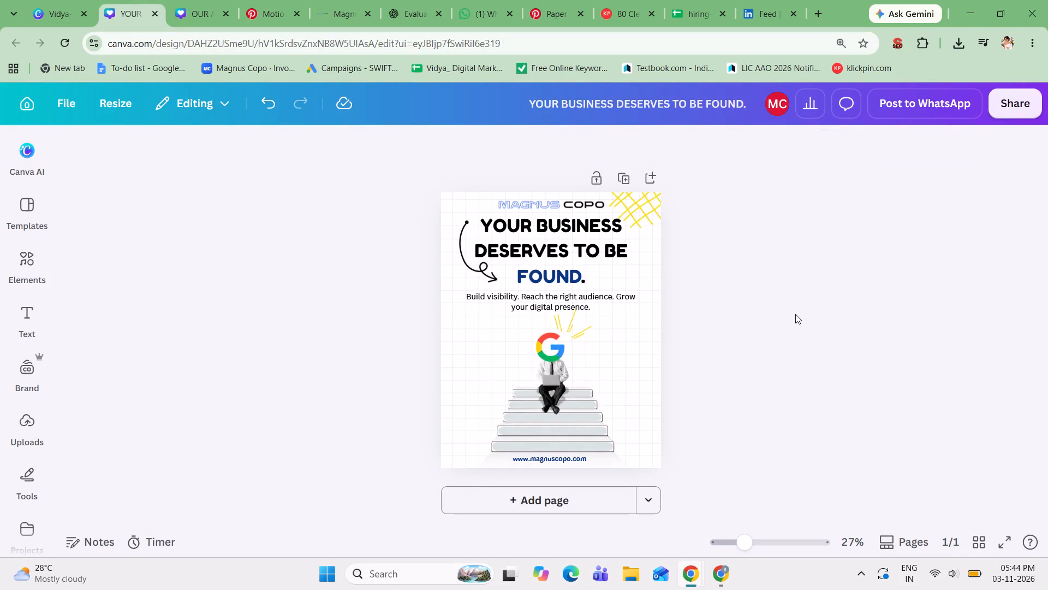
left_click(563, 261)
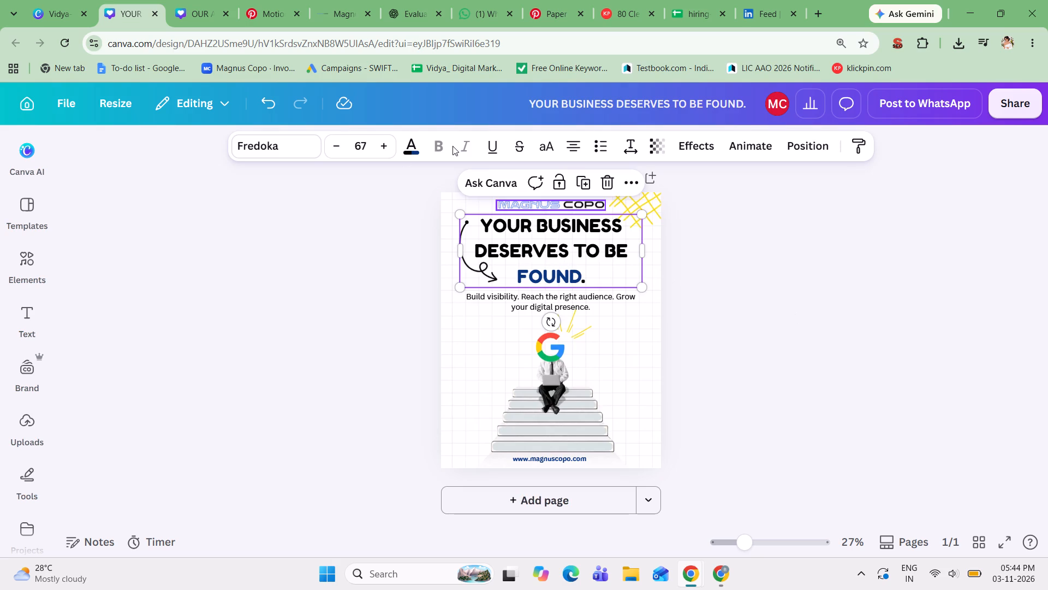
left_click(342, 143)
left_click(342, 143)
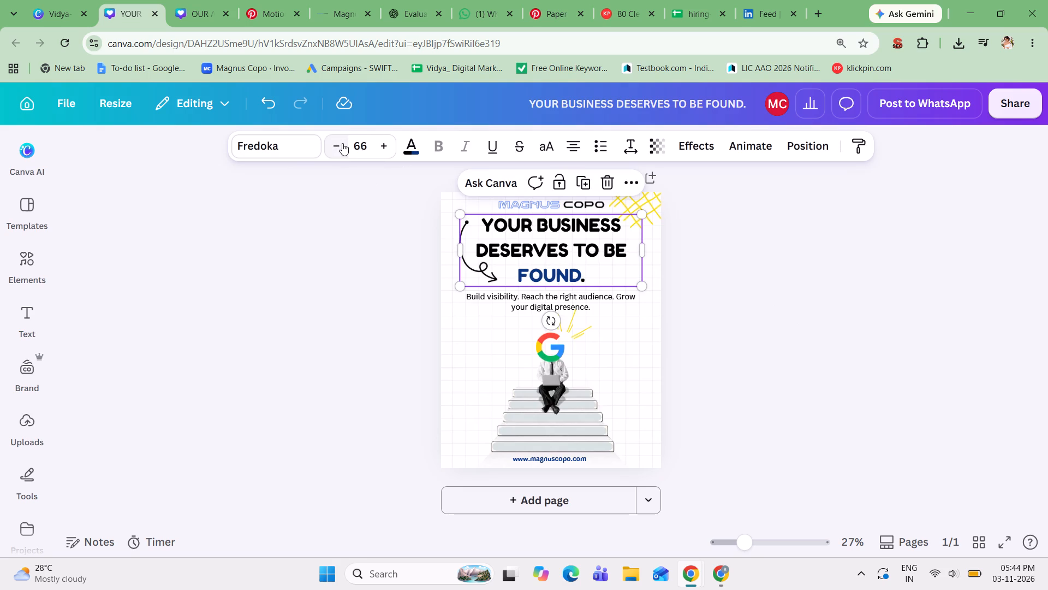
left_click(765, 283)
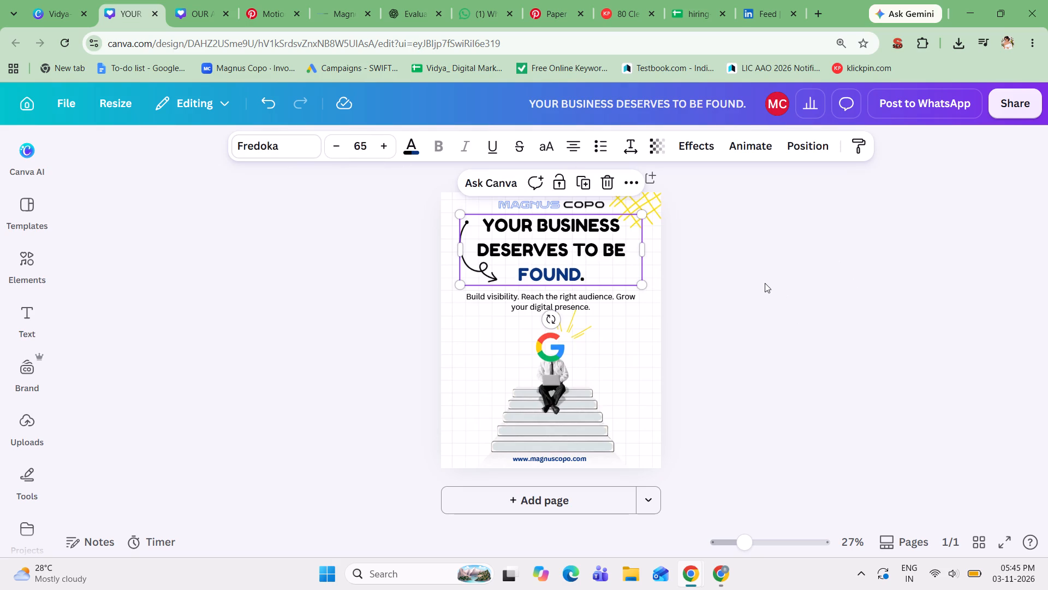
left_click(542, 250)
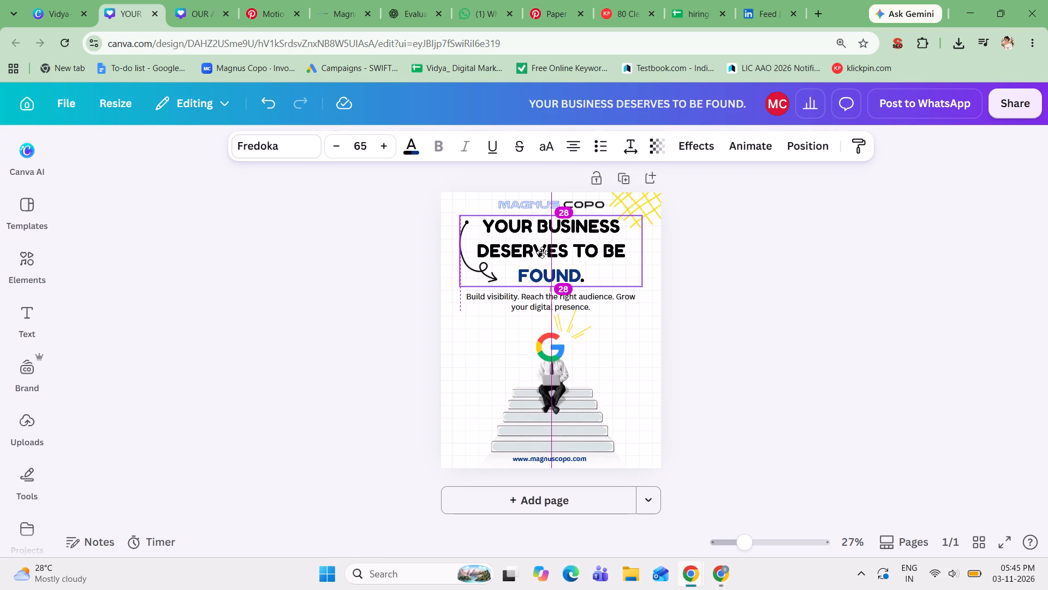
left_click(729, 286)
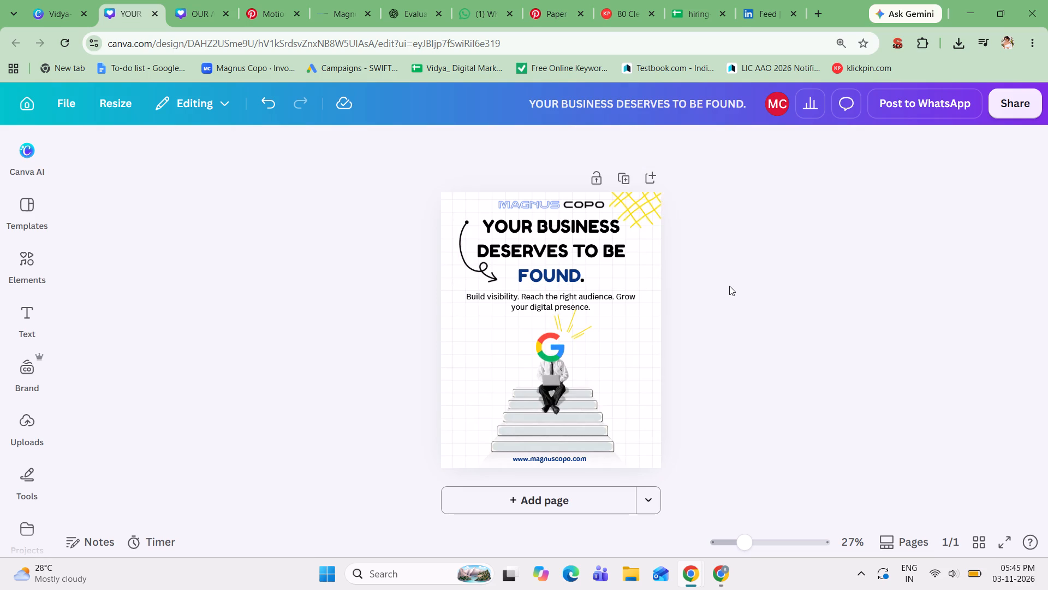
Narrow the subheading's text box so the second line starts at "Grow", and recentre it horizontally under the headline.
left_click(605, 302)
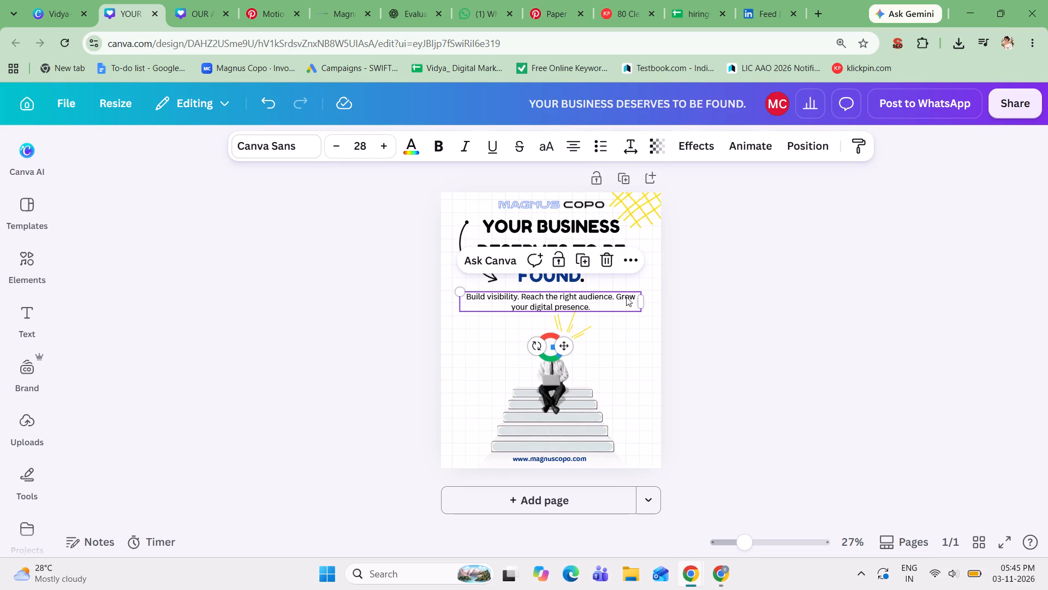
left_click_drag(644, 299, 627, 299)
left_click(755, 312)
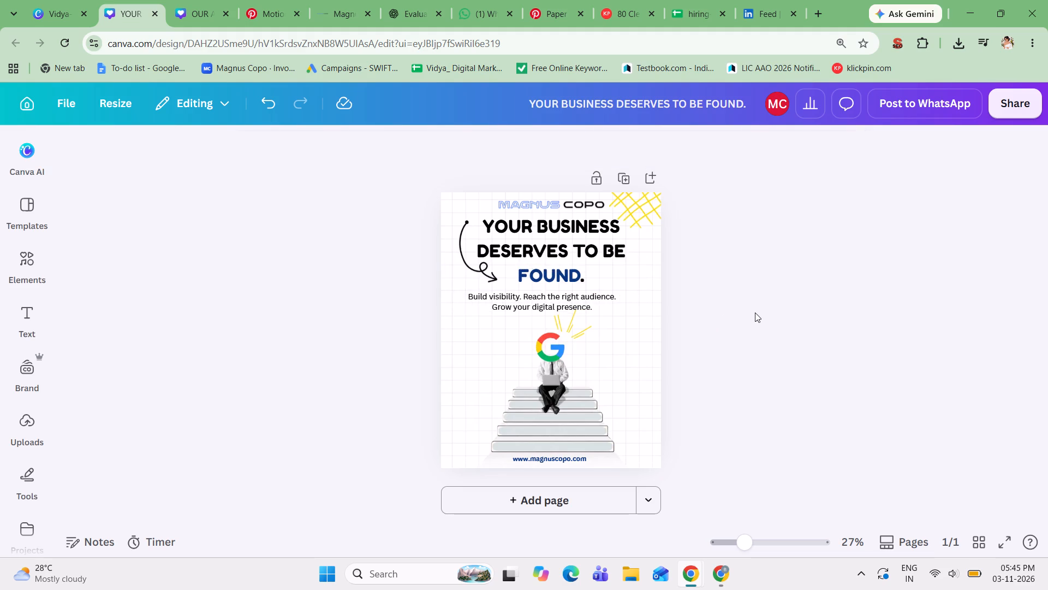
left_click_drag(552, 302, 567, 303)
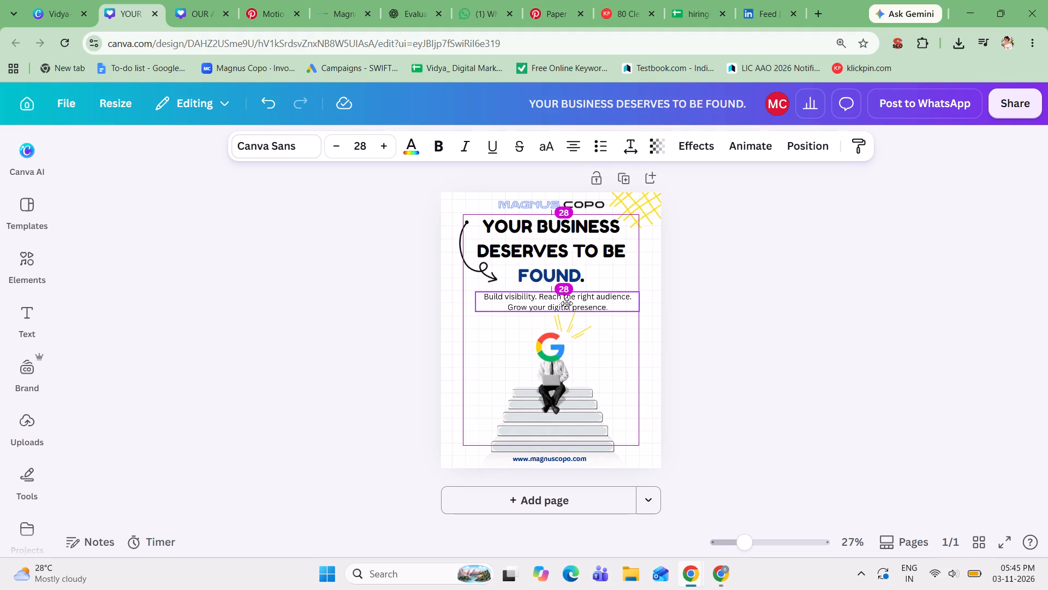
left_click_drag(567, 303, 562, 303)
left_click(748, 326)
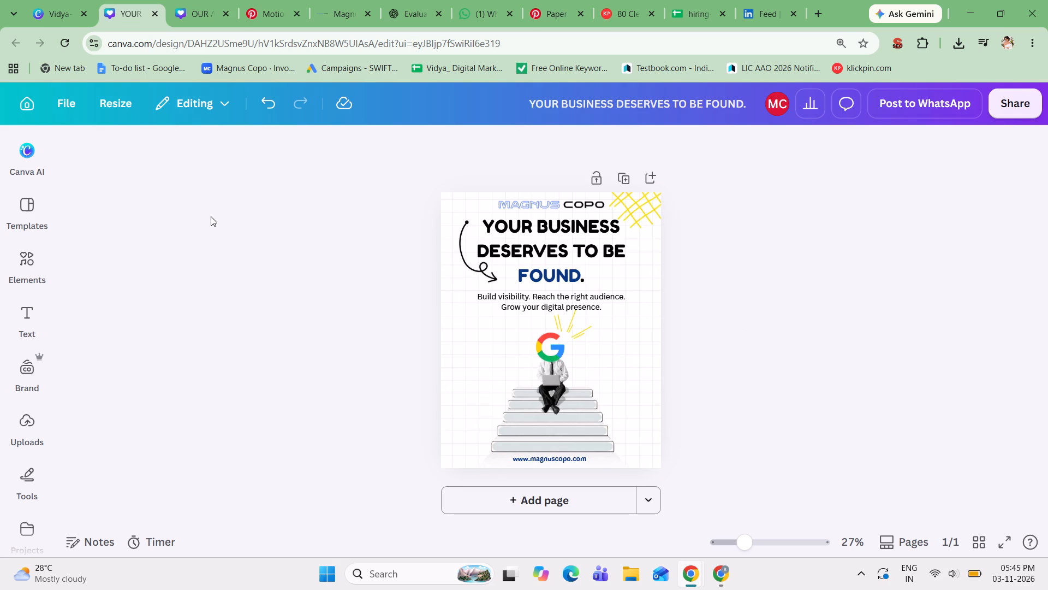
Search the elements for "search icon", add the black magnifying glass graphic and shrink it to a small icon.
left_click(32, 273)
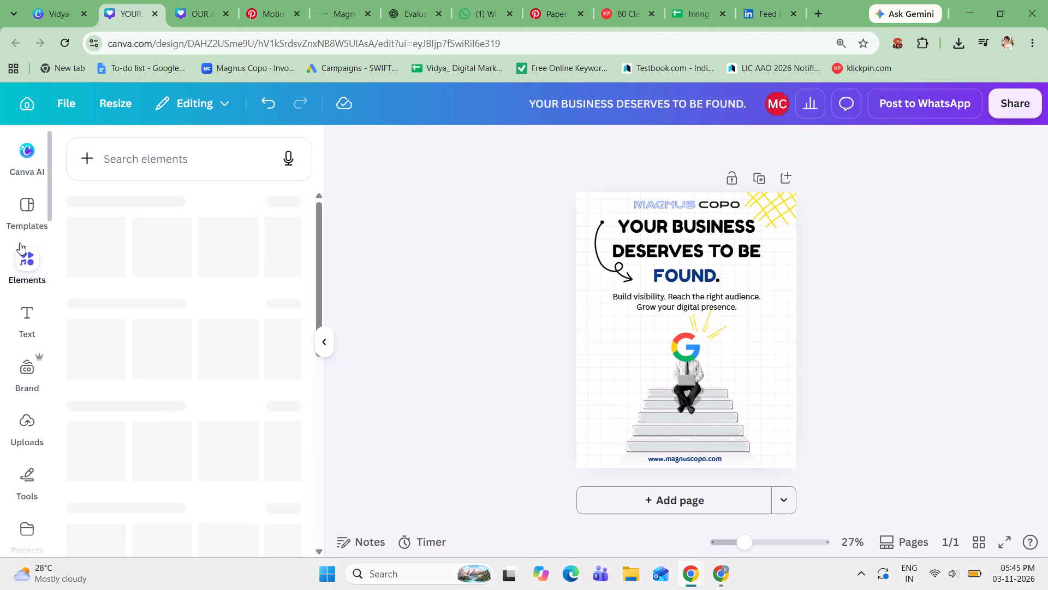
left_click(159, 162)
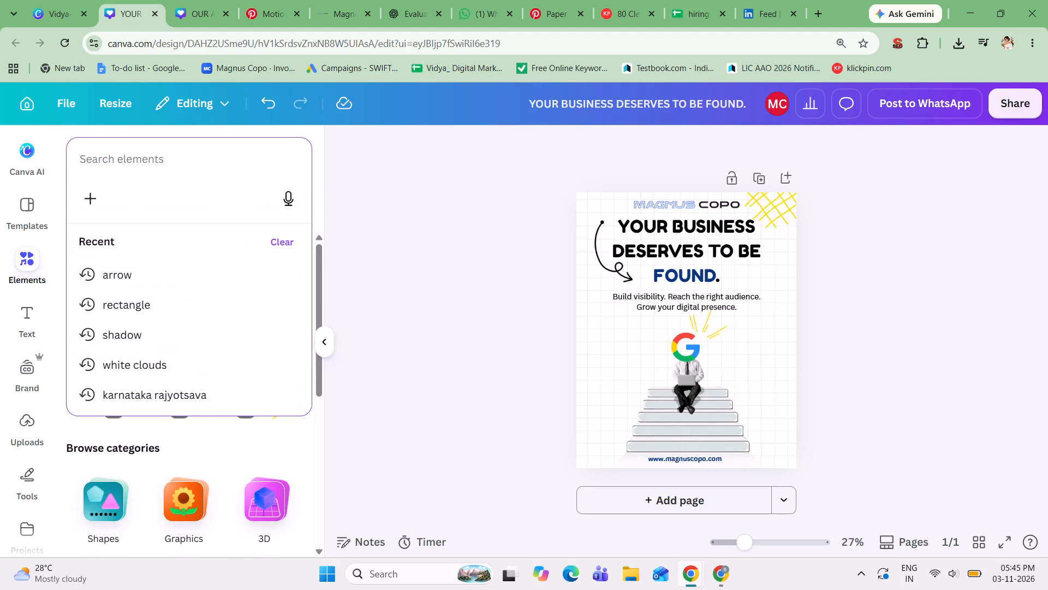
type("searc")
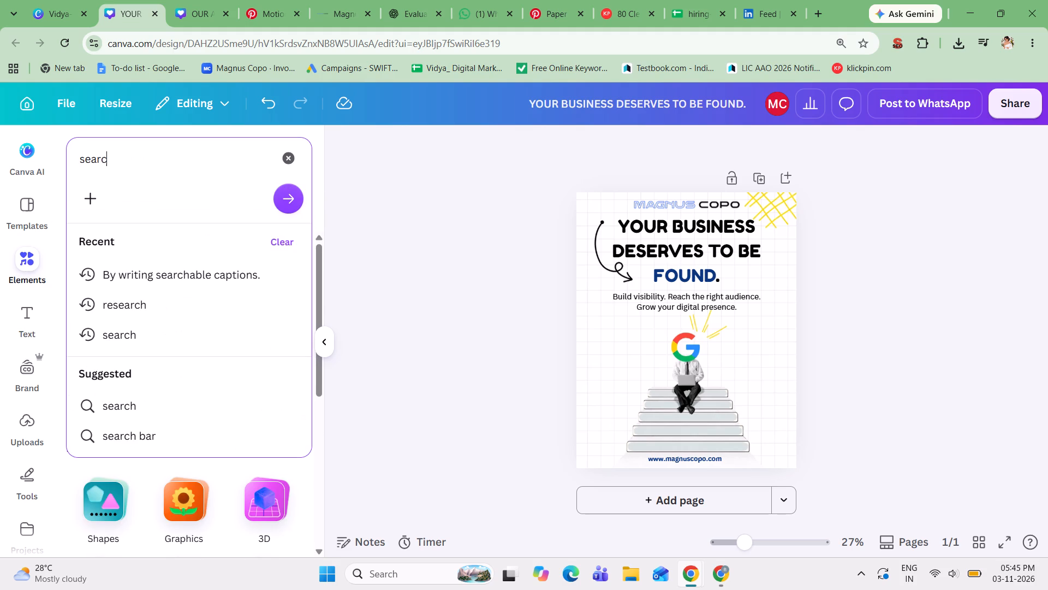
key("h")
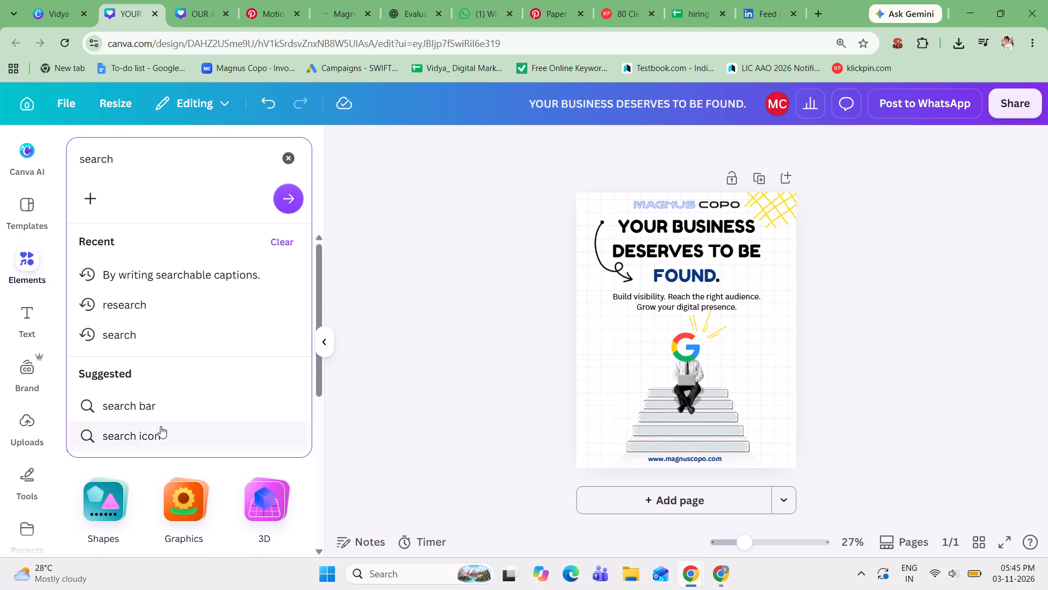
left_click(158, 432)
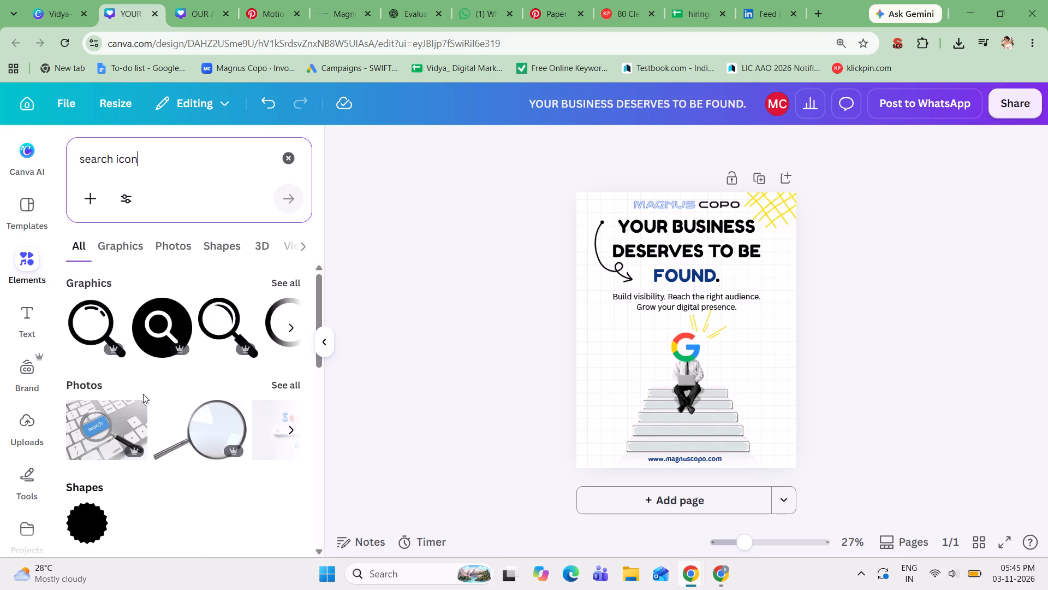
left_click(94, 315)
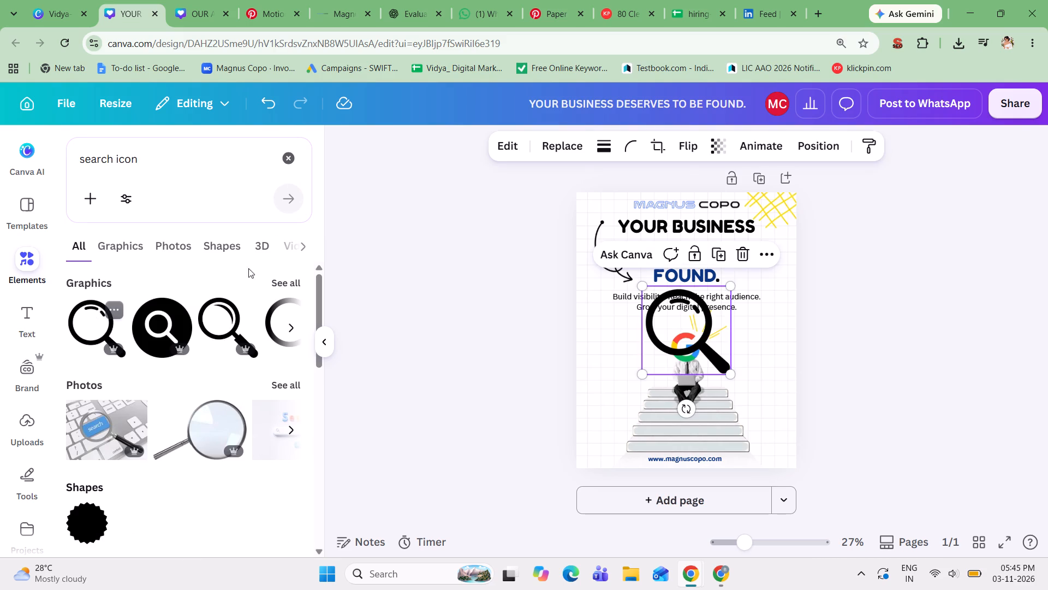
left_click_drag(730, 374, 657, 333)
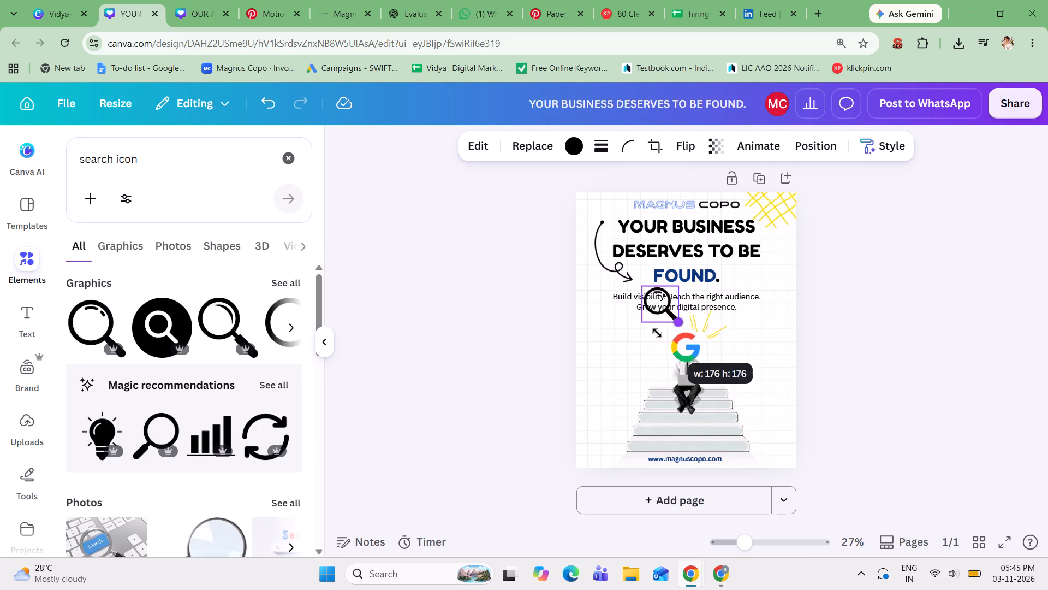
left_click_drag(657, 333, 644, 307)
left_click(926, 403)
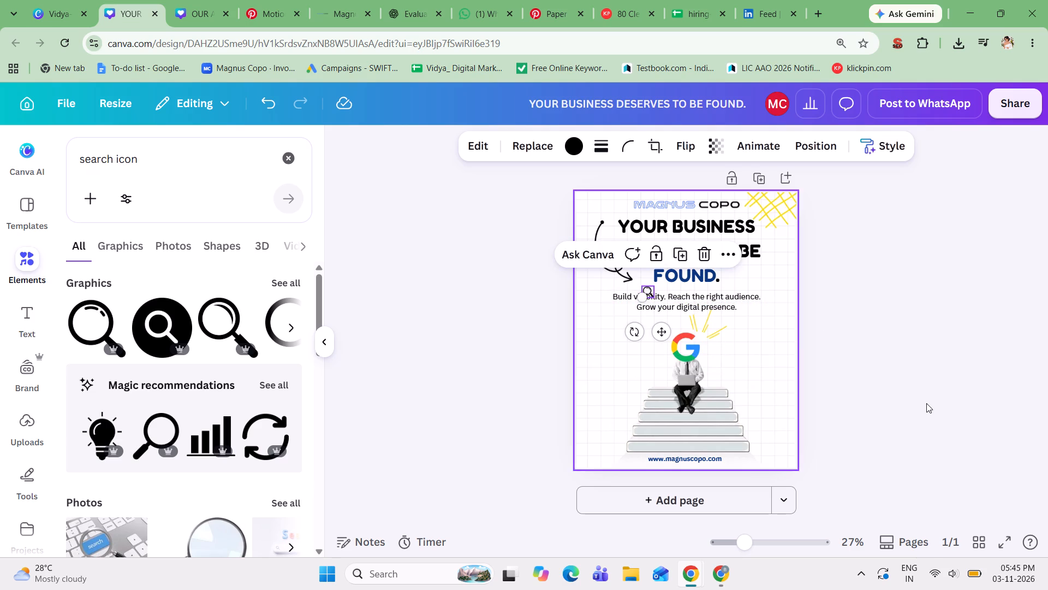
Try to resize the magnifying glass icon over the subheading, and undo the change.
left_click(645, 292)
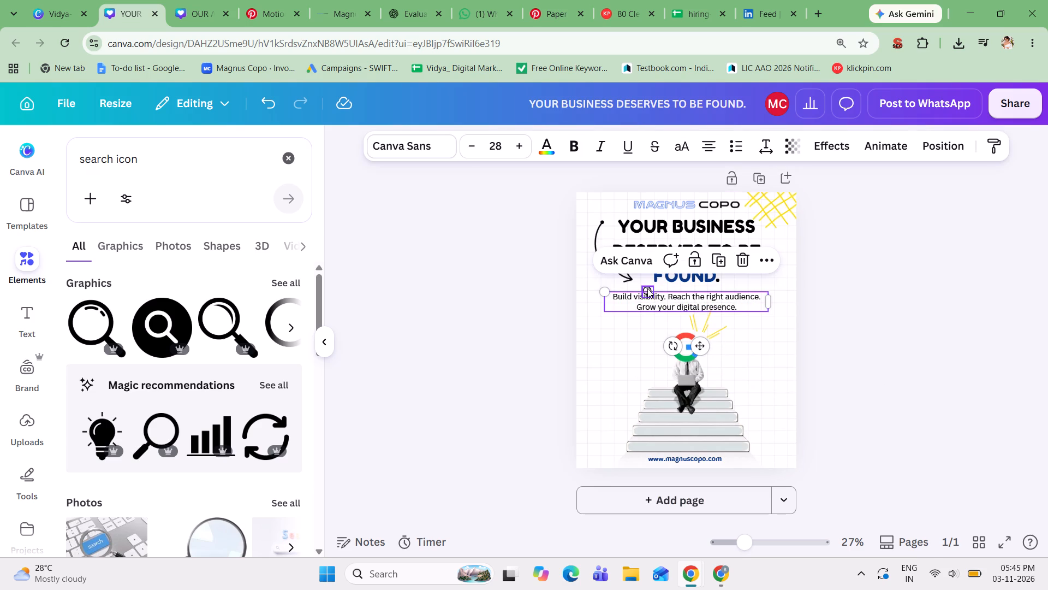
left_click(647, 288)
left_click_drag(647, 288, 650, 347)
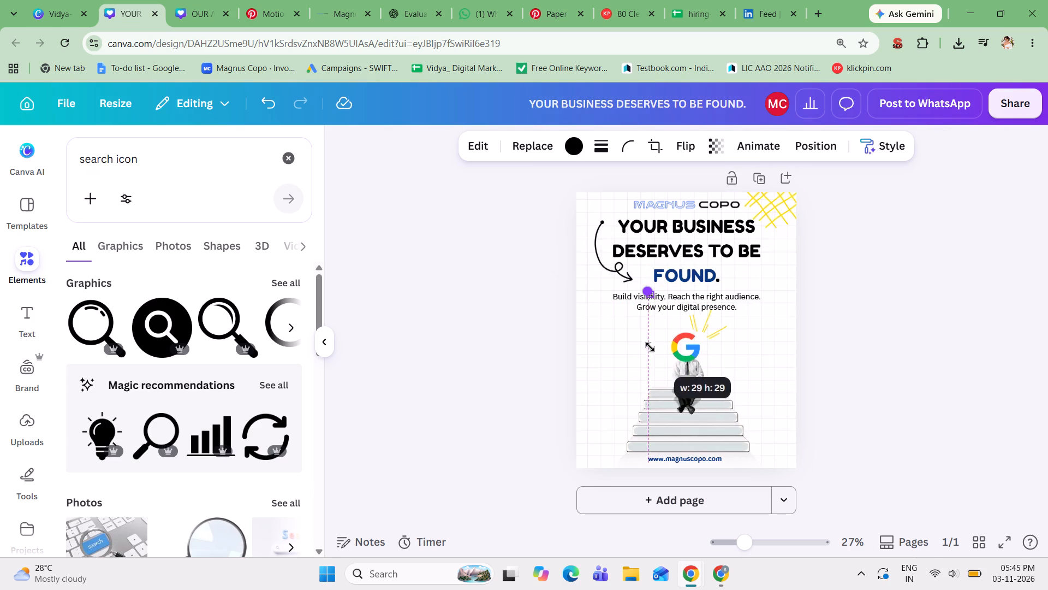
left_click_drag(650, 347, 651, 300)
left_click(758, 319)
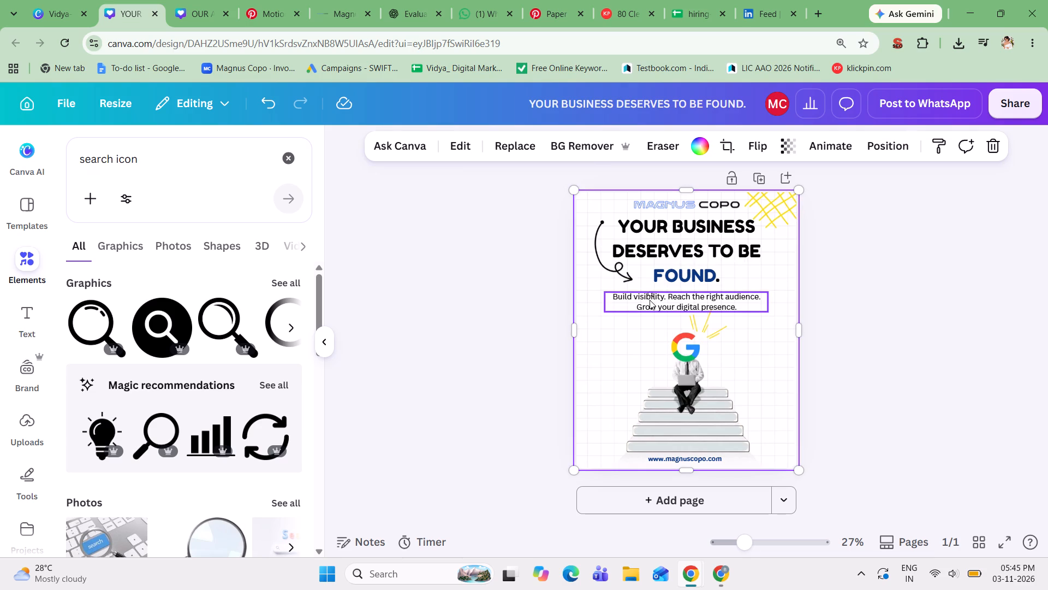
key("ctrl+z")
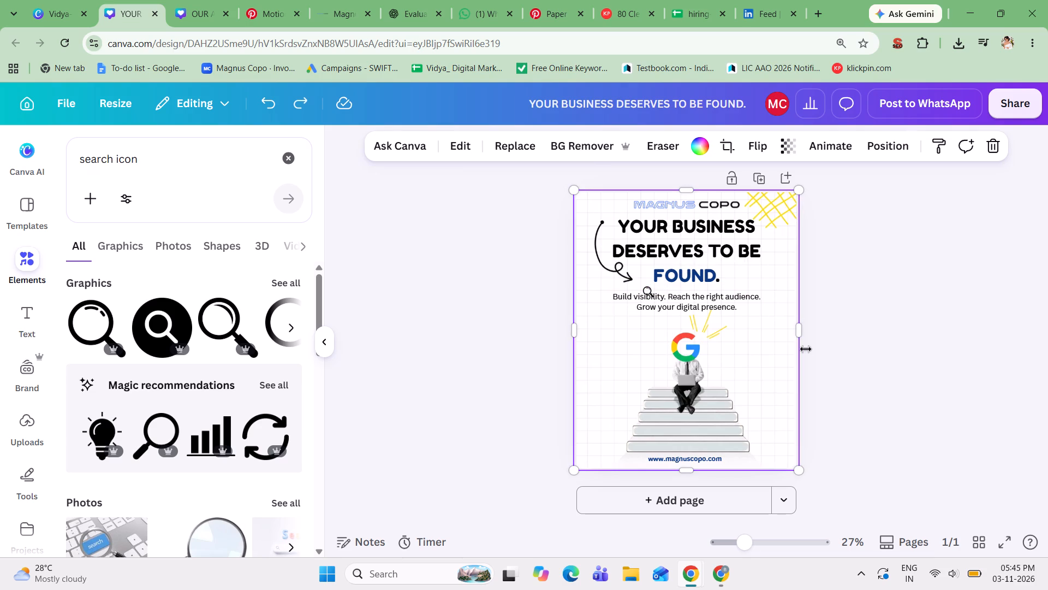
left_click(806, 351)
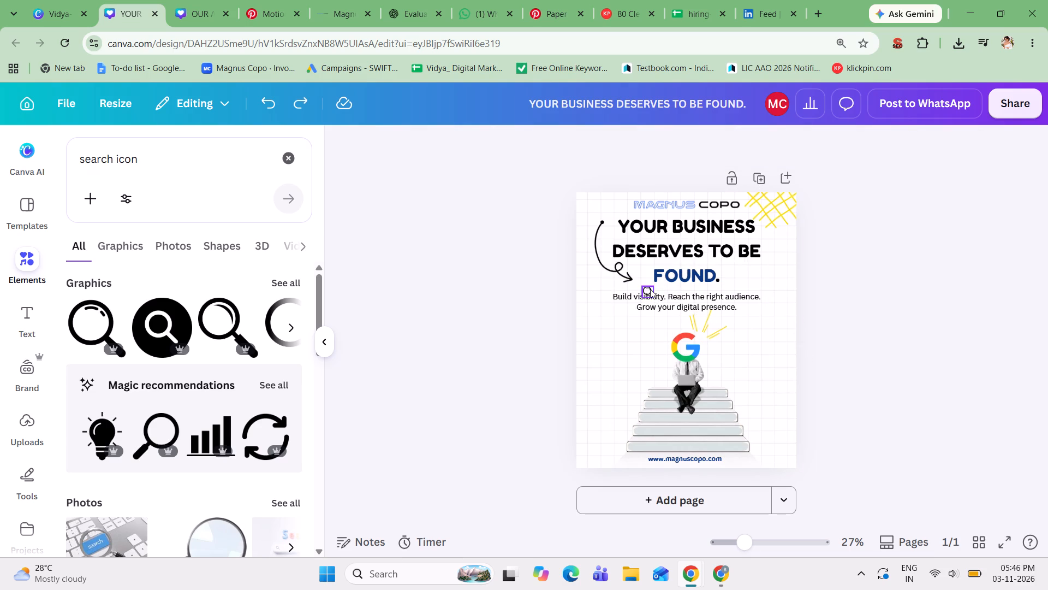
Move the magnifying glass onto the left end of the second stair from the top and shrink it to about 29 px.
left_click_drag(650, 289, 653, 404)
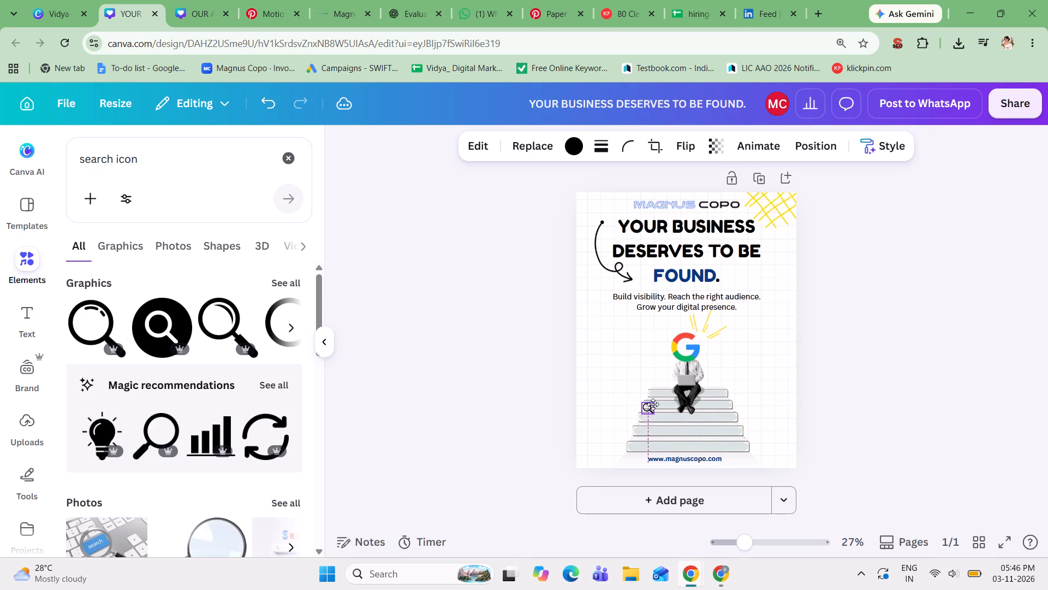
left_click_drag(645, 415, 652, 410)
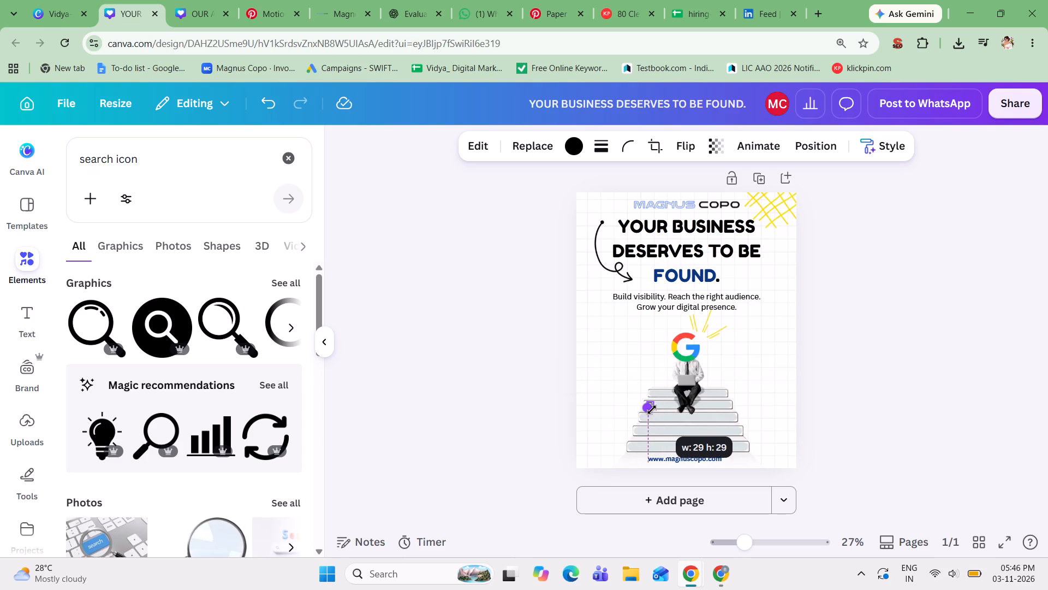
left_click_drag(652, 410, 659, 405)
left_click(780, 386)
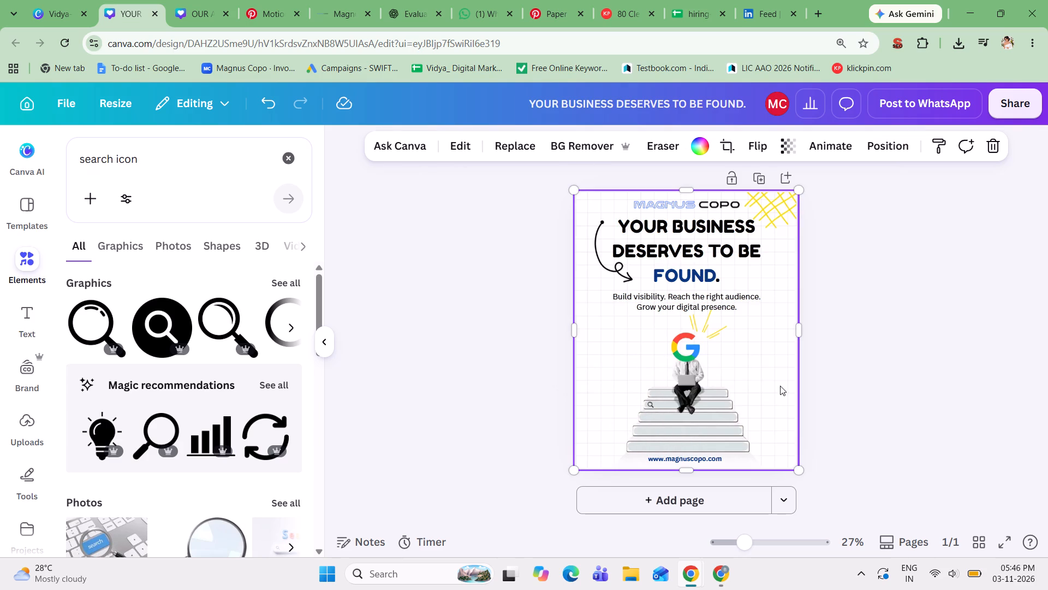
Duplicate the small magnifying glass and place the copy on the top stair, just right of the seated figure.
left_click(651, 408)
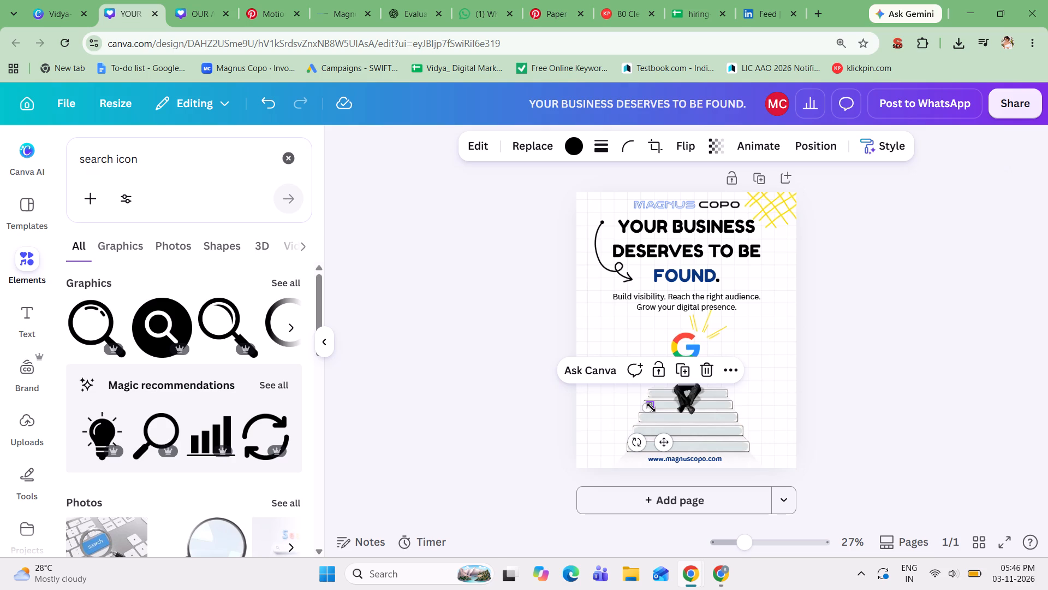
left_click(686, 370)
left_click(717, 423)
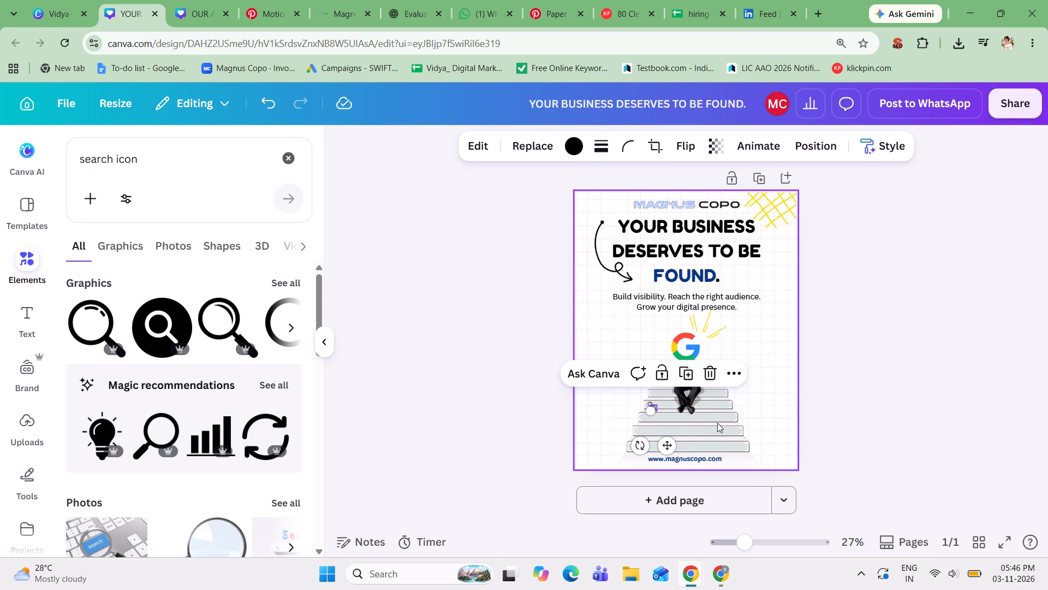
left_click_drag(654, 408, 655, 399)
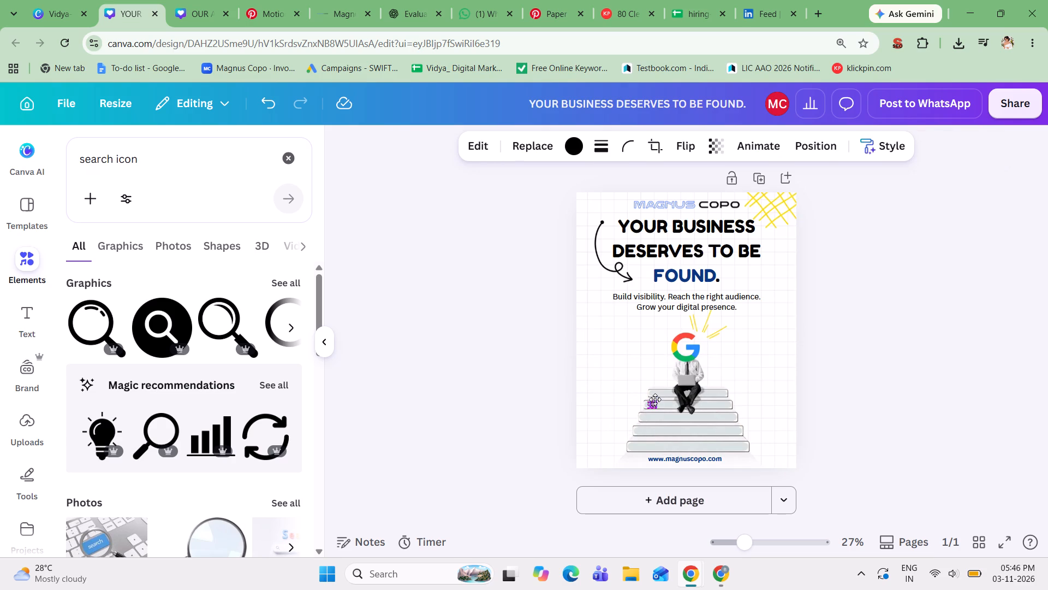
left_click_drag(655, 399, 653, 390)
left_click_drag(653, 390, 654, 392)
left_click(773, 406)
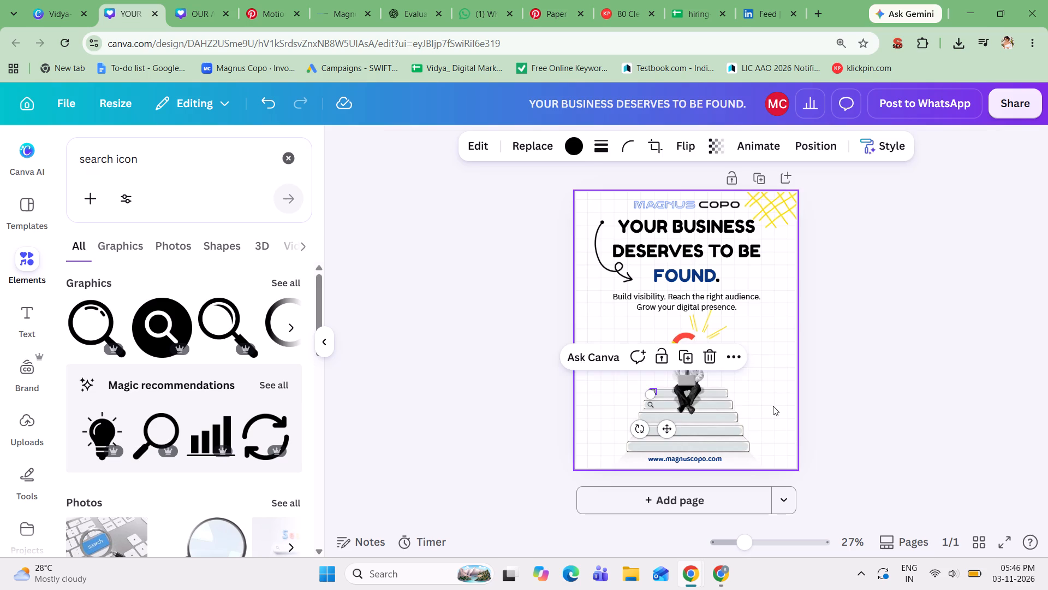
left_click_drag(652, 391, 652, 392)
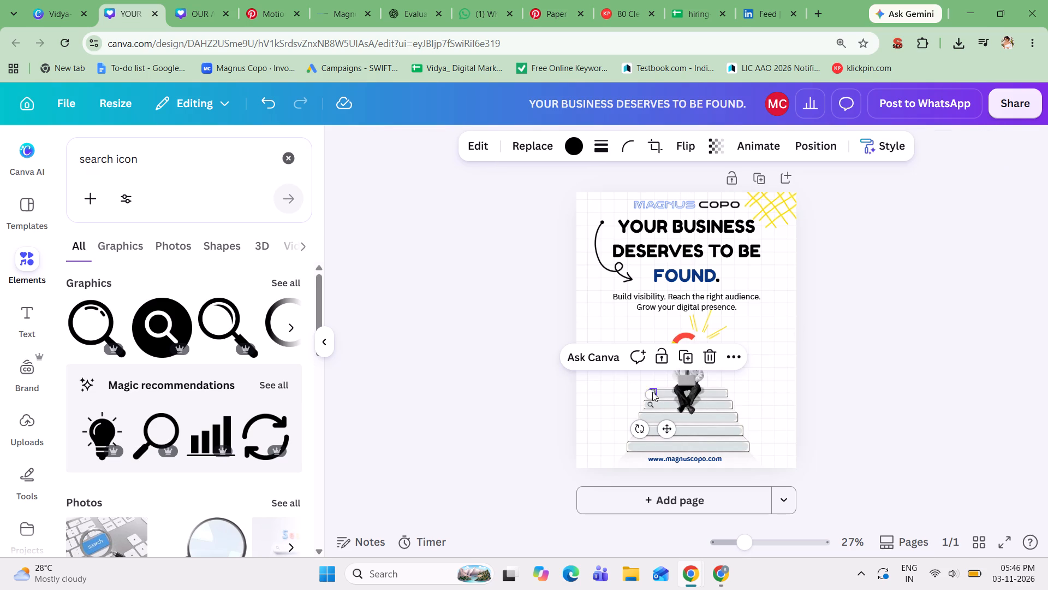
left_click_drag(652, 392, 653, 391)
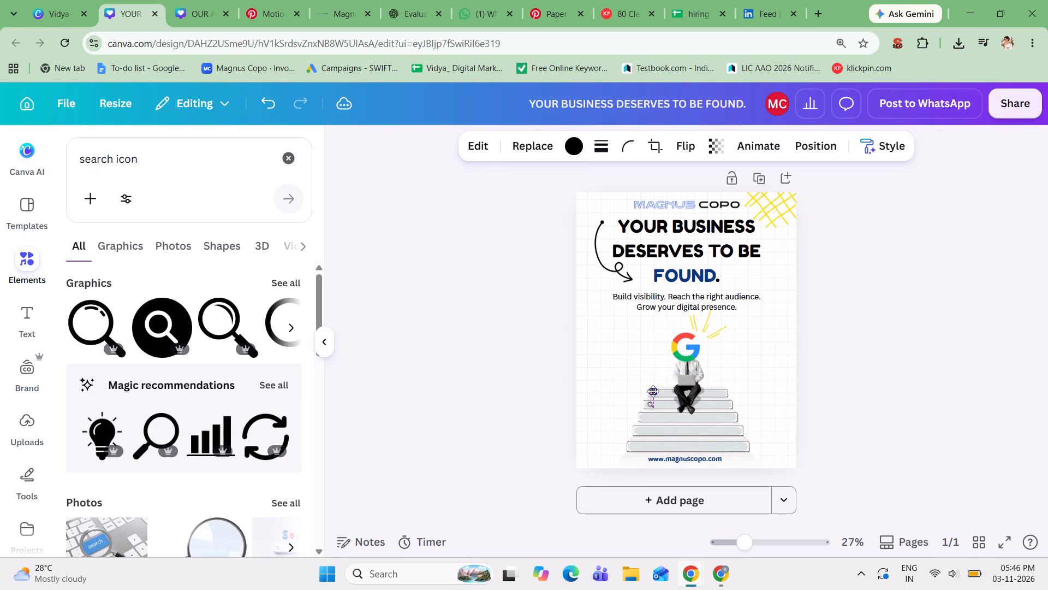
left_click_drag(653, 391, 701, 389)
left_click_drag(701, 389, 713, 391)
Move the copied magnifying glass from the top stair to the left end of the third stair from the top.
left_click_drag(713, 391, 693, 391)
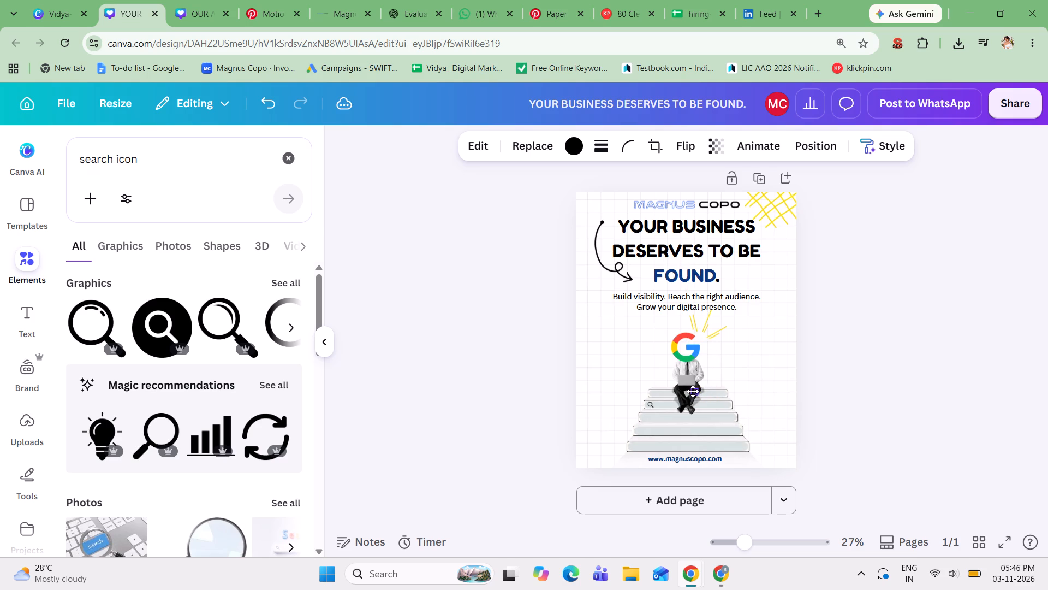
left_click_drag(693, 391, 680, 391)
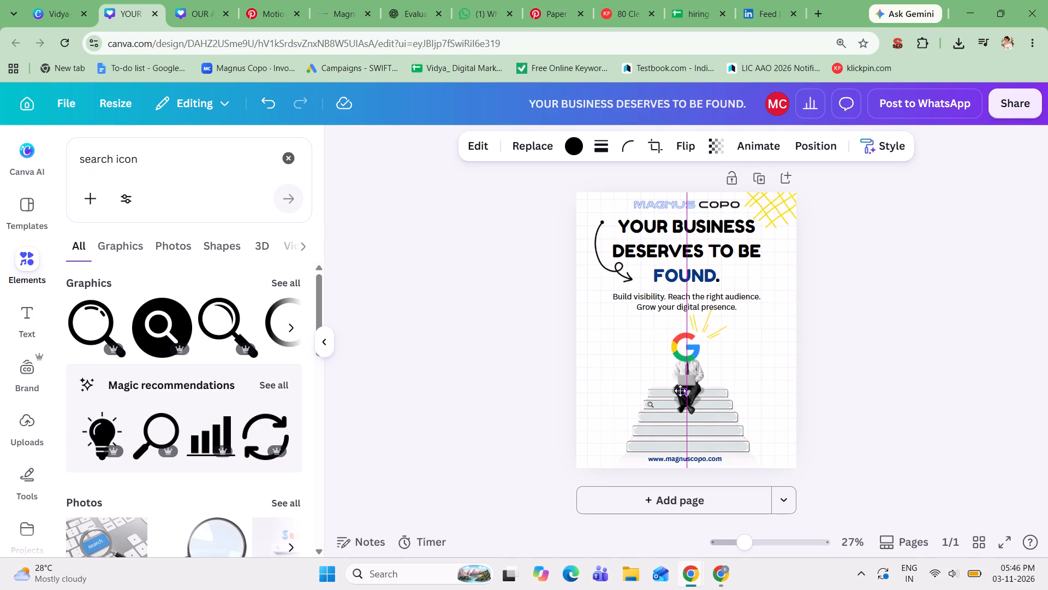
left_click_drag(680, 391, 664, 392)
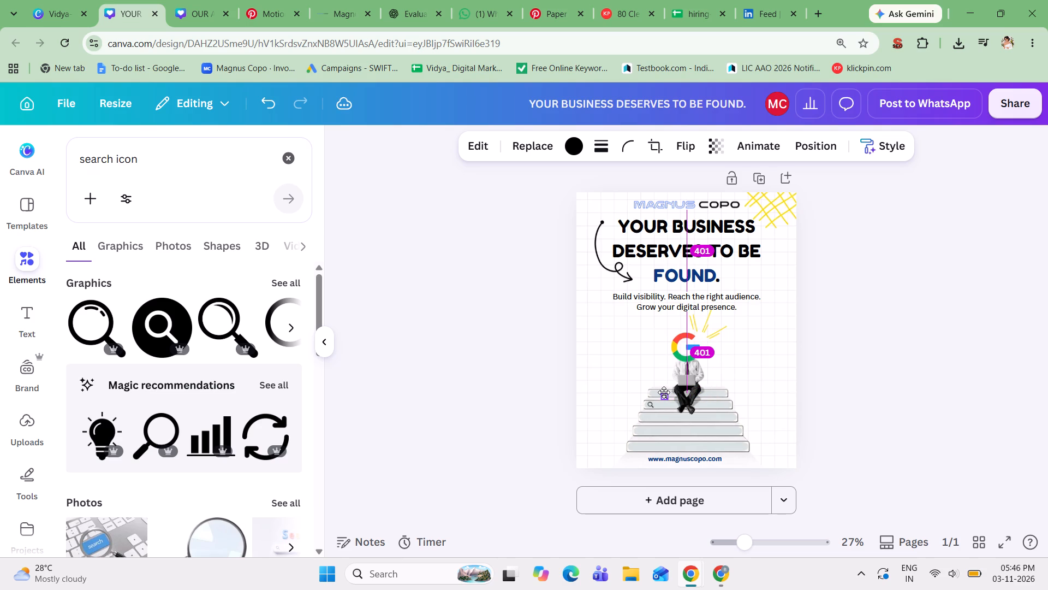
left_click_drag(664, 392, 664, 393)
left_click_drag(664, 393, 659, 393)
left_click_drag(659, 393, 651, 391)
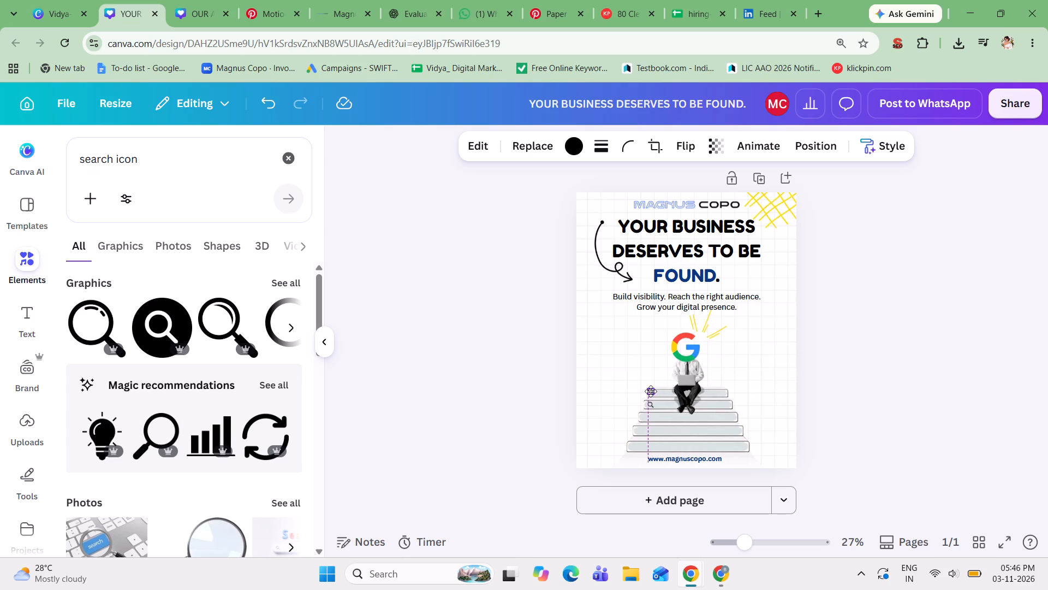
left_click_drag(651, 391, 649, 410)
left_click_drag(649, 410, 648, 414)
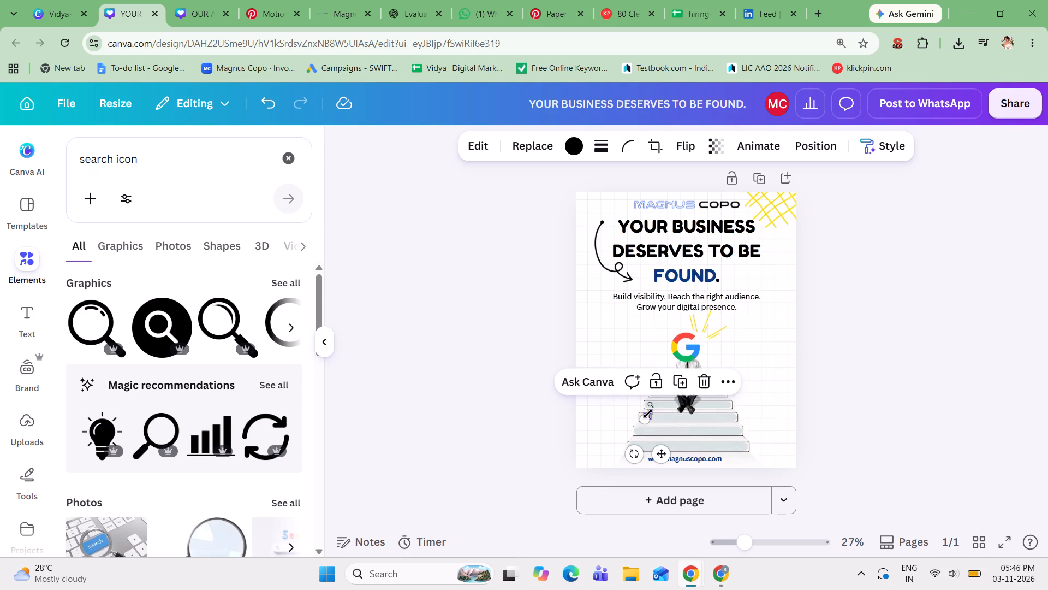
left_click(735, 407)
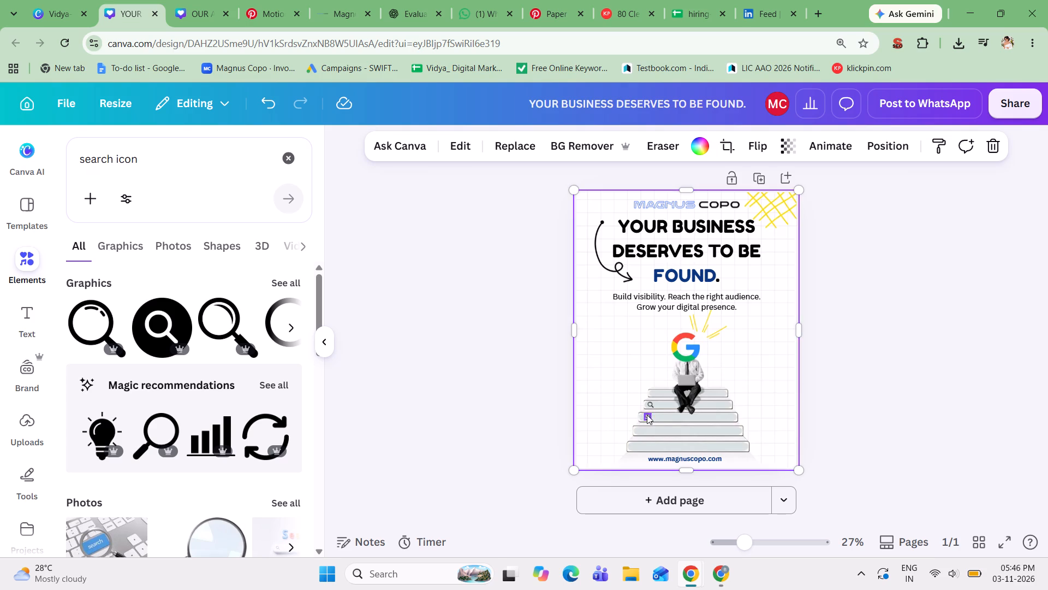
left_click(646, 416)
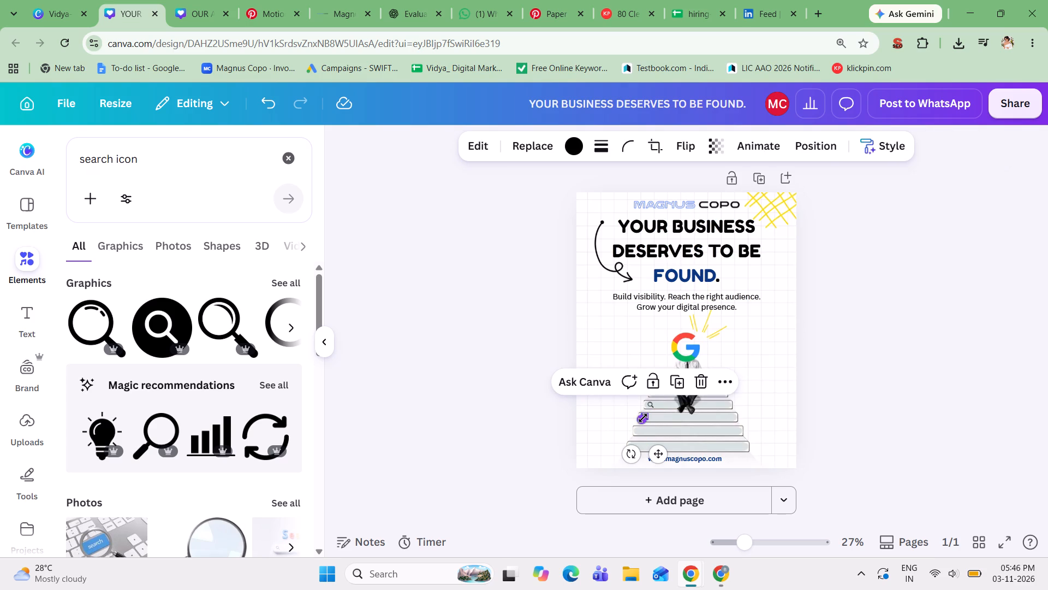
Duplicate the third-stair magnifying glass twice, placing the copies at the left ends of the fourth and bottom stairs.
left_click(676, 384)
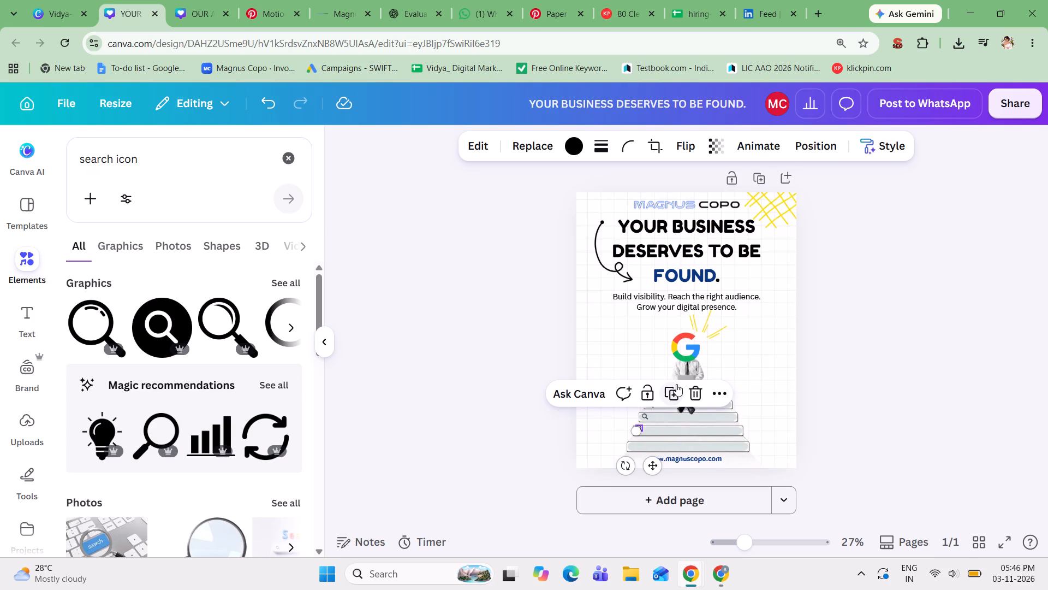
left_click(672, 392)
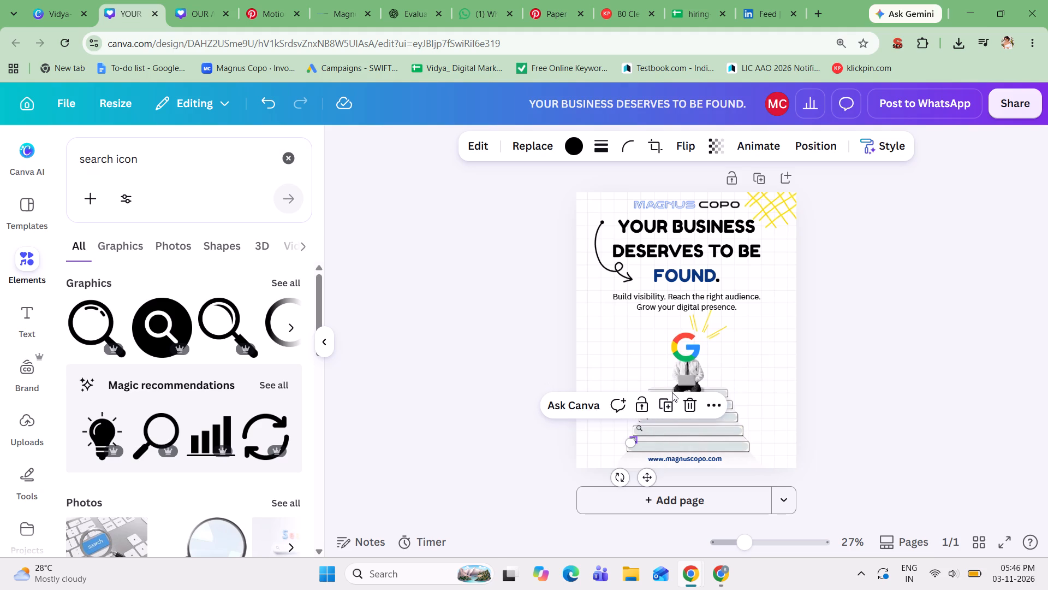
left_click(818, 423)
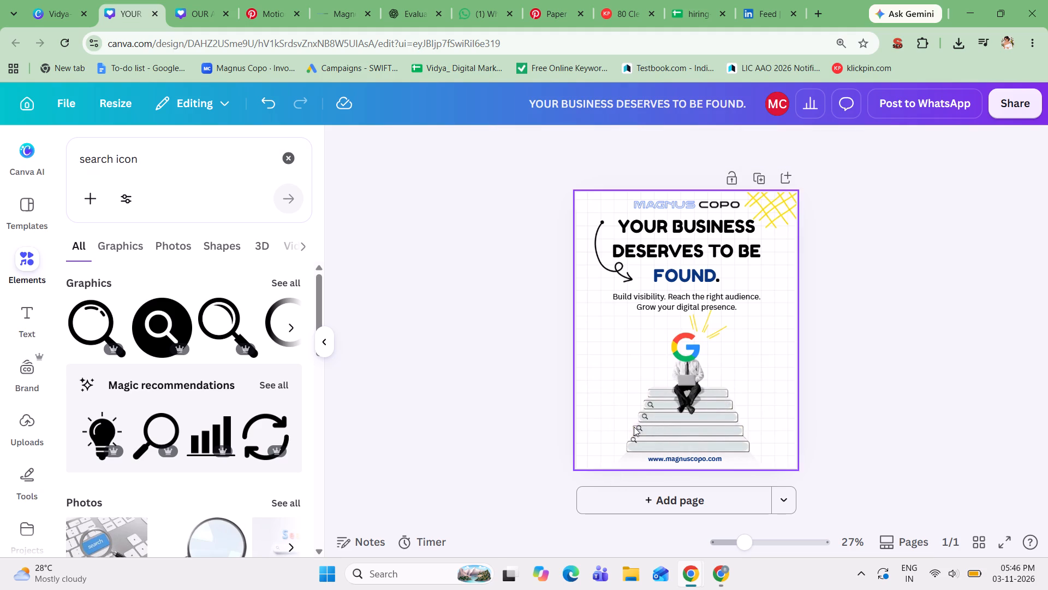
left_click(638, 427)
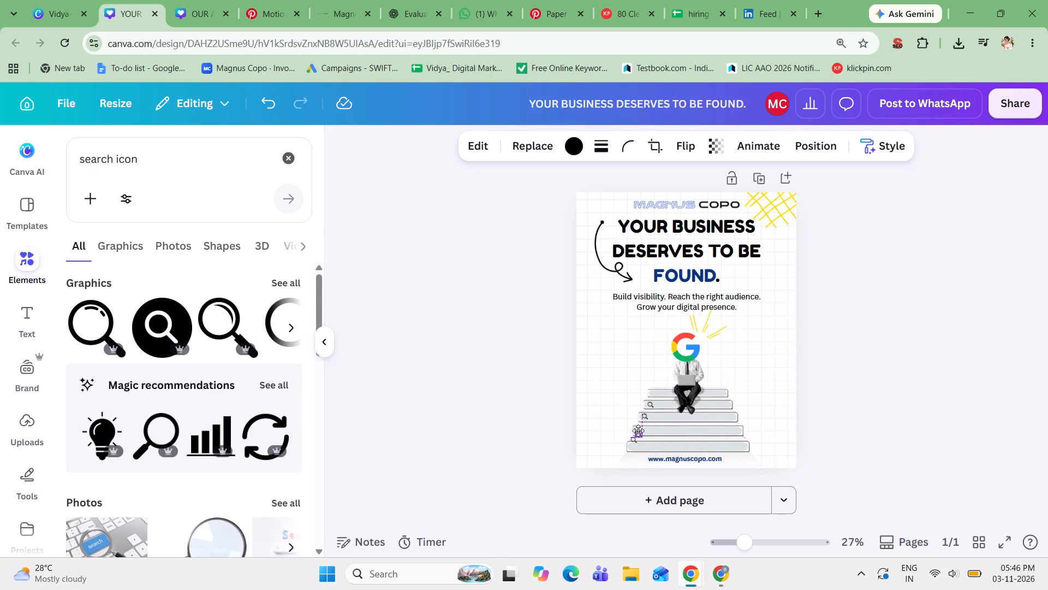
left_click(770, 457)
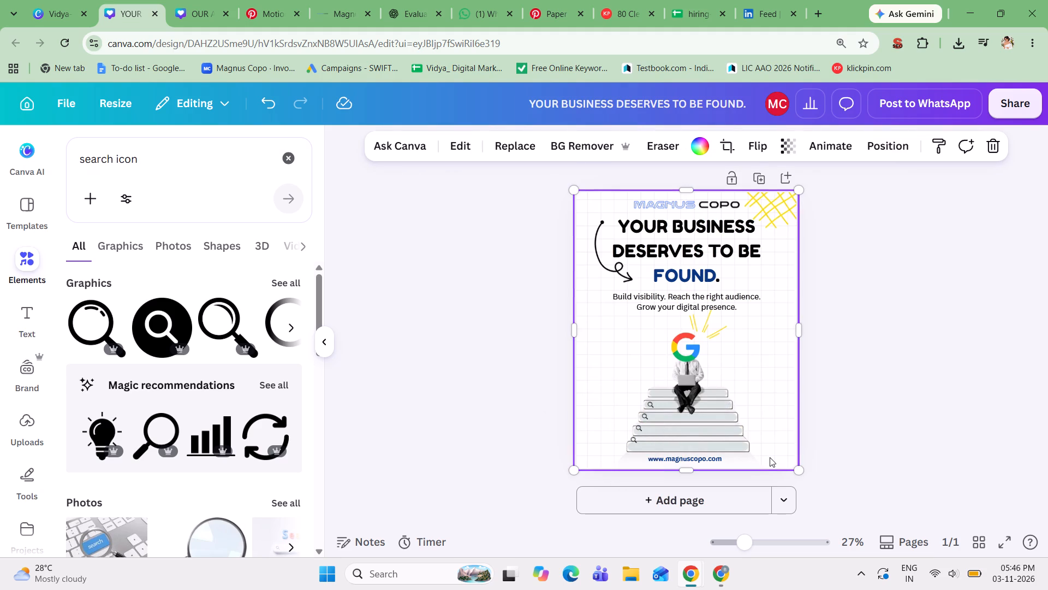
left_click_drag(632, 441, 632, 447)
left_click(741, 444)
Fine-tune the fourth-stair magnifying glass so it sits vertically centred at the stair's left end, following the stepped line of icons.
left_click(640, 426)
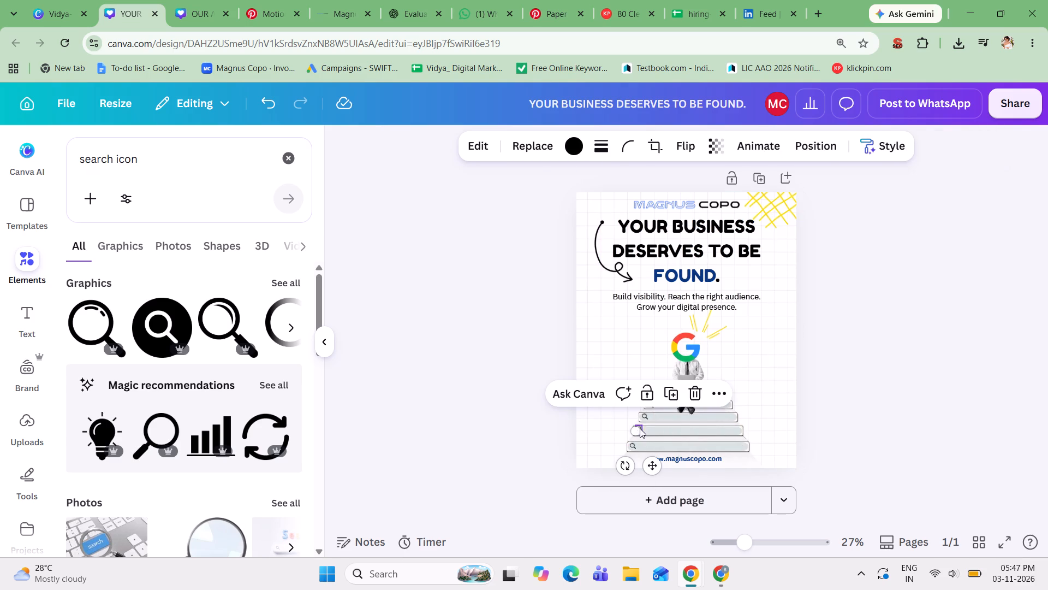
left_click(692, 421)
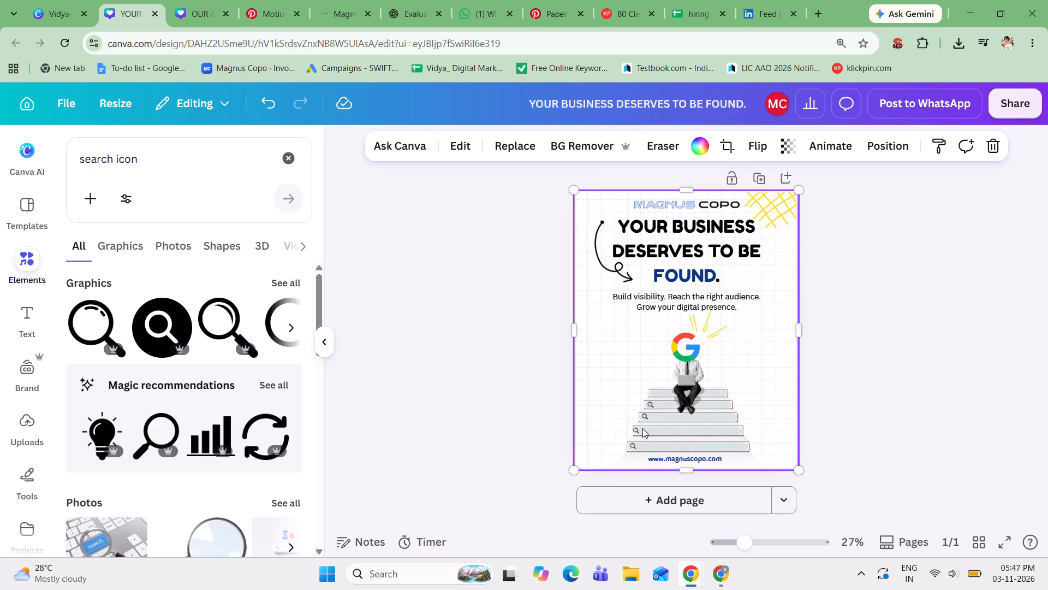
left_click(635, 431)
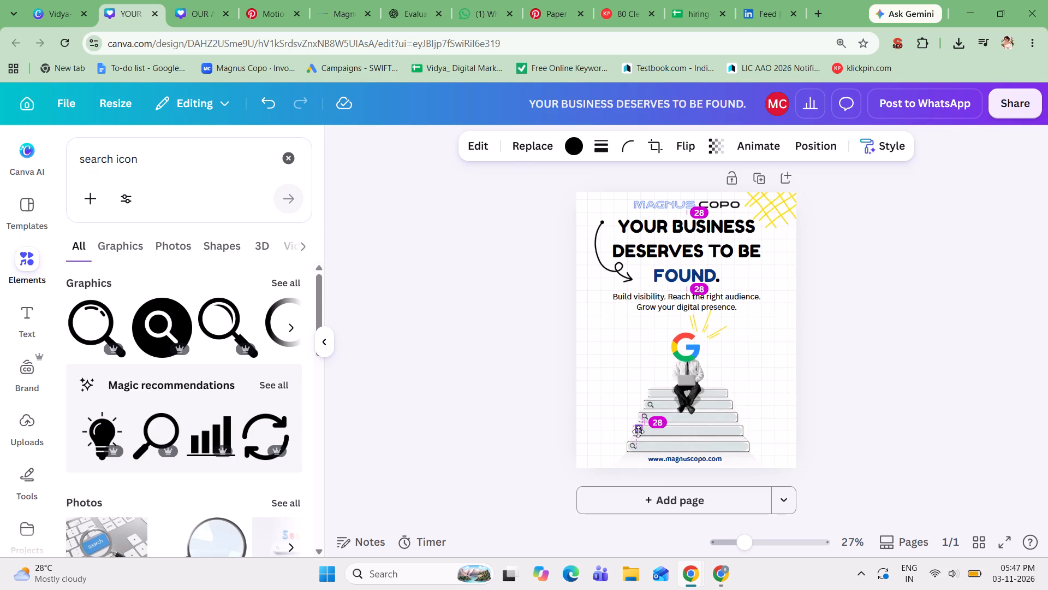
left_click(697, 436)
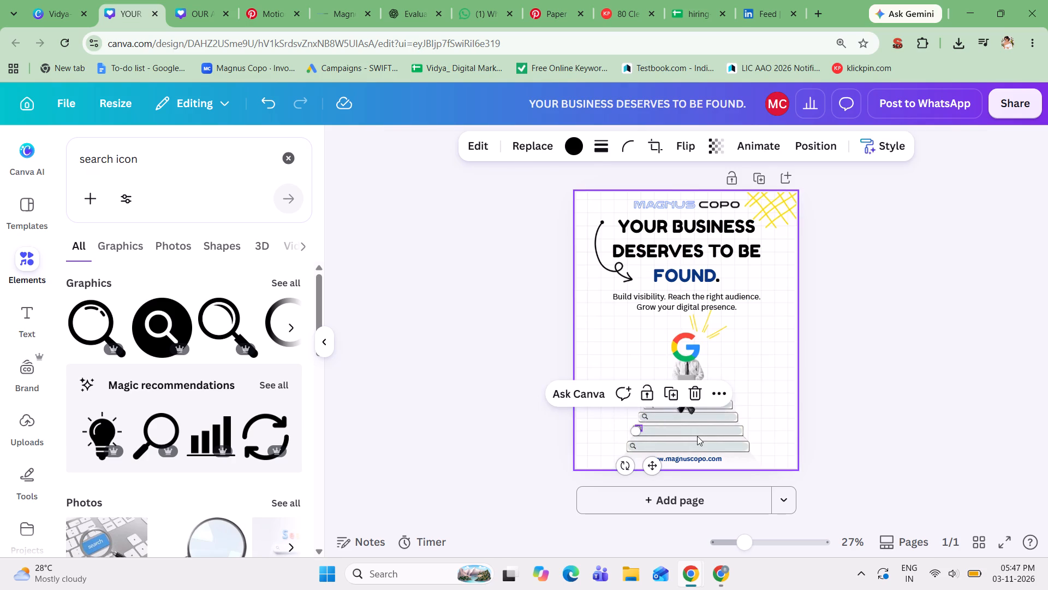
left_click(637, 427)
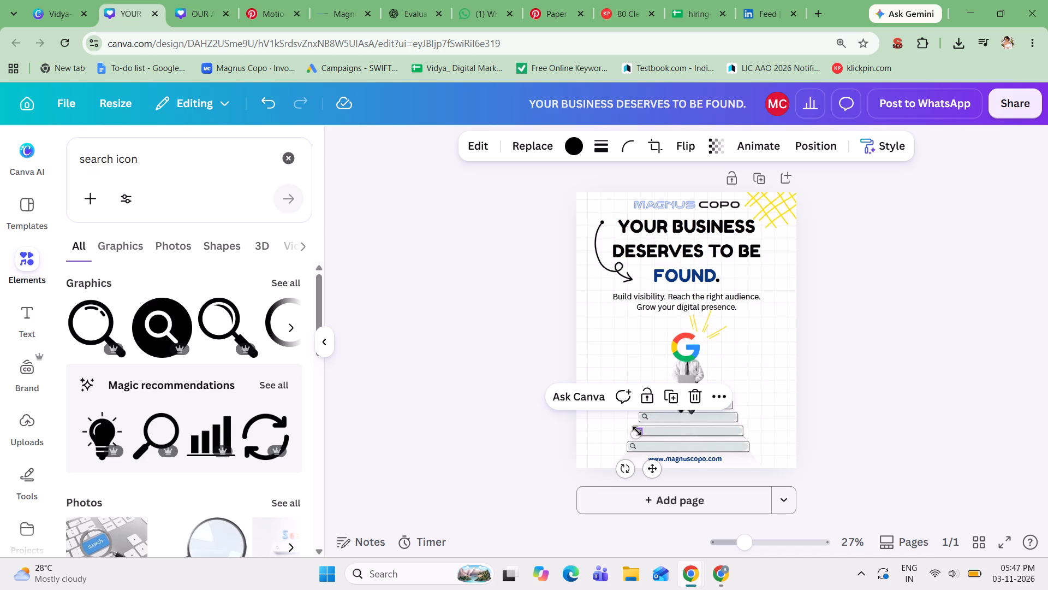
left_click(740, 432)
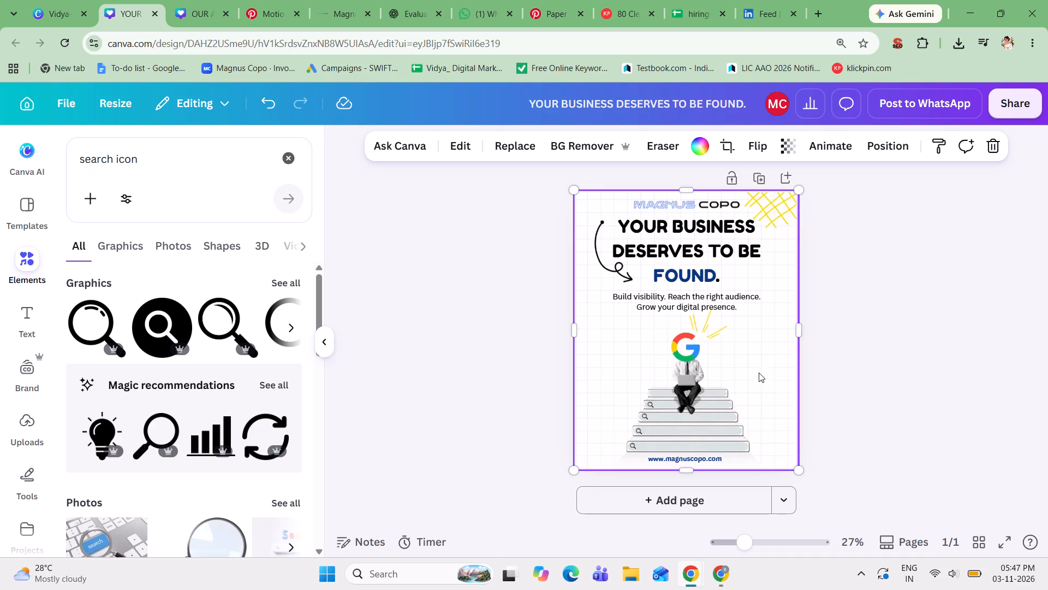
Duplicate the "Build visibility..." subheading and move the copy down over the seated figure.
double_click(726, 306)
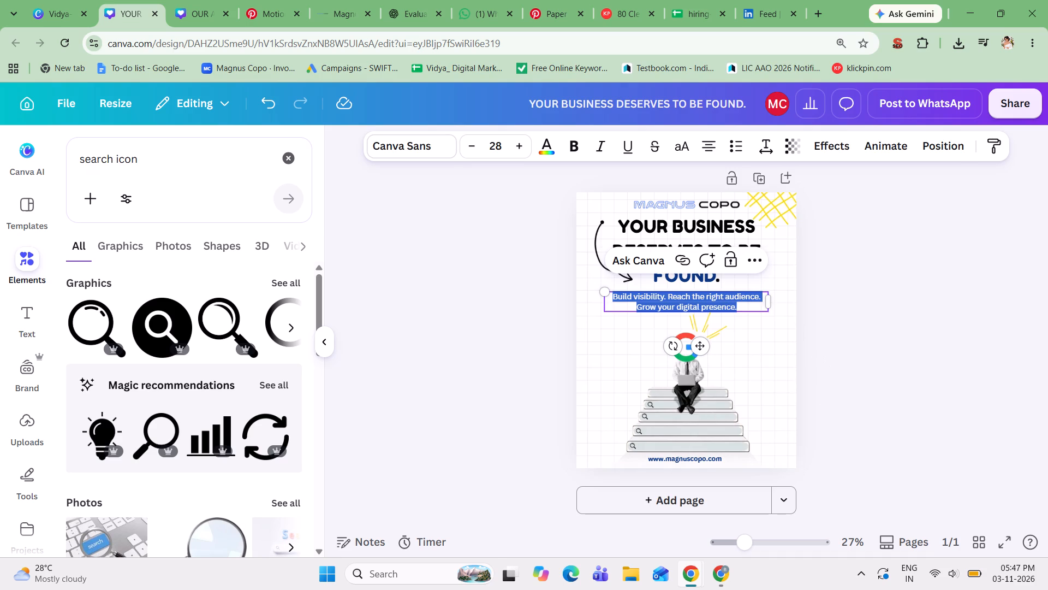
left_click(779, 368)
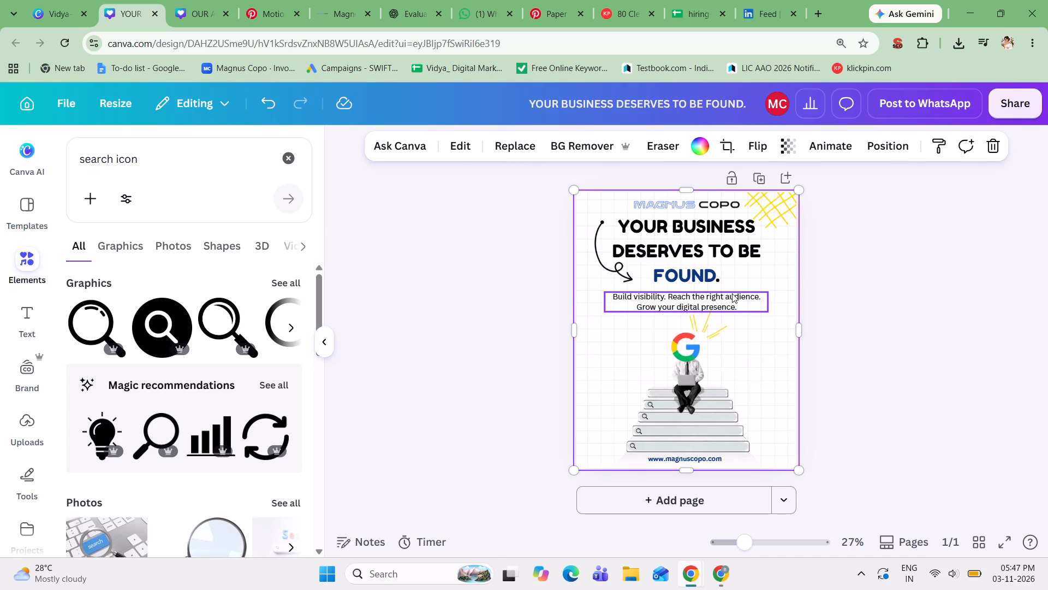
left_click(734, 306)
left_click(723, 259)
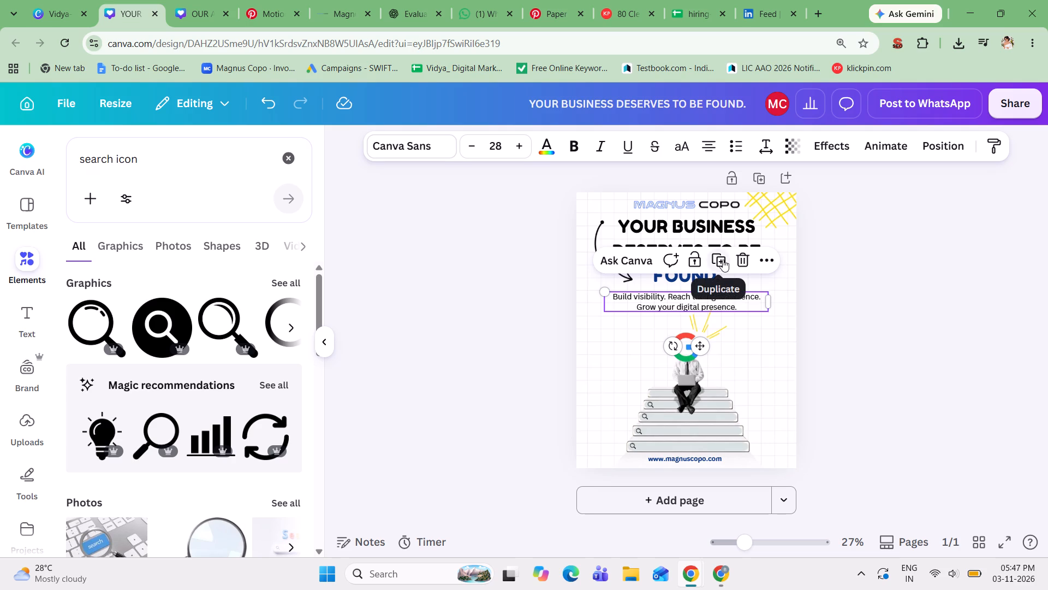
left_click_drag(723, 305, 733, 382)
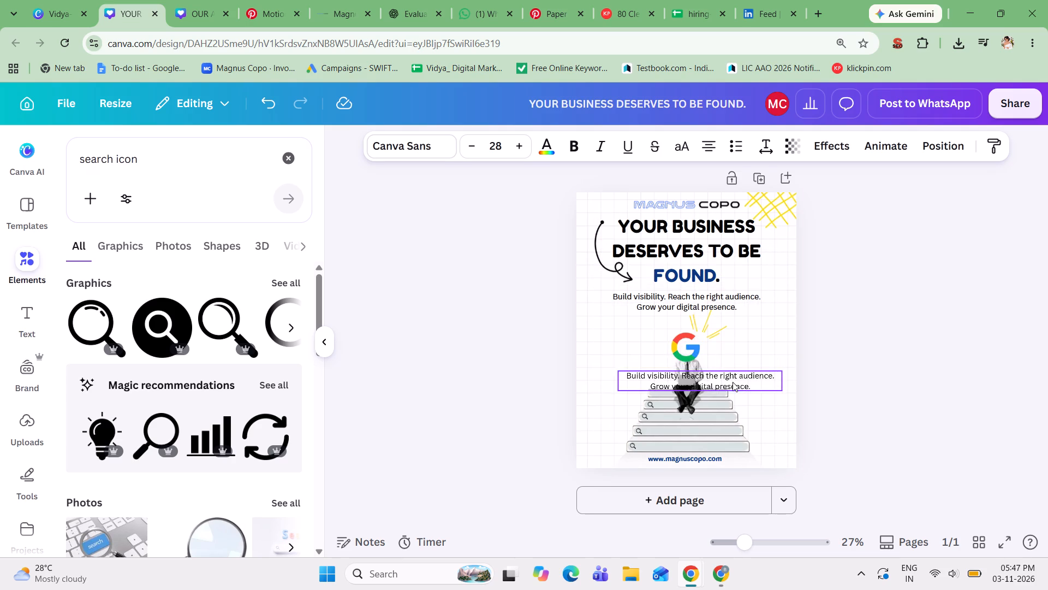
Replace the copied subheading's text with "Search" and narrow its text box to roughly the width of the word.
double_click(733, 382)
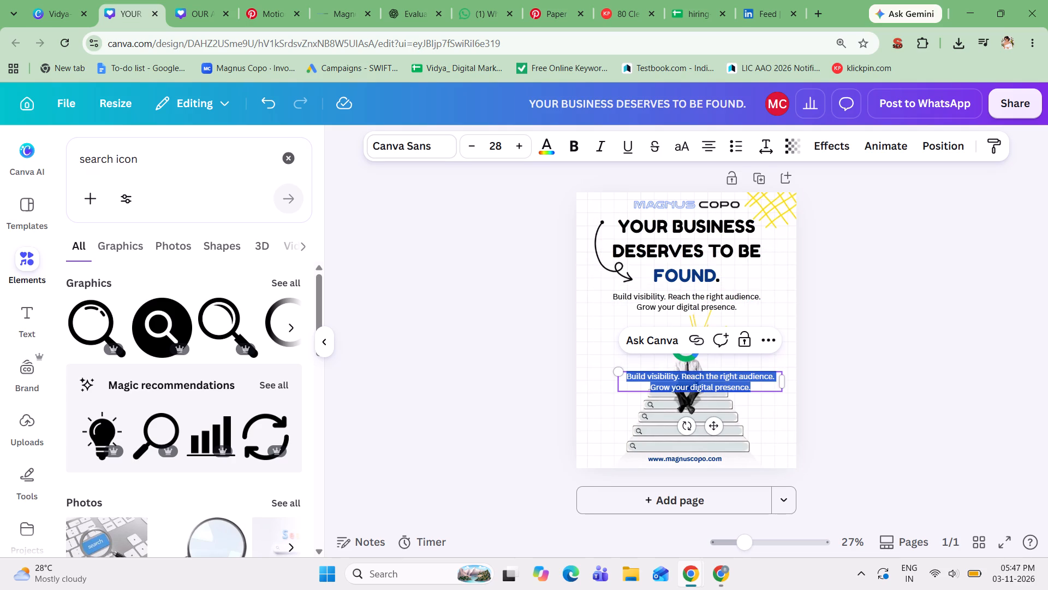
type("Se")
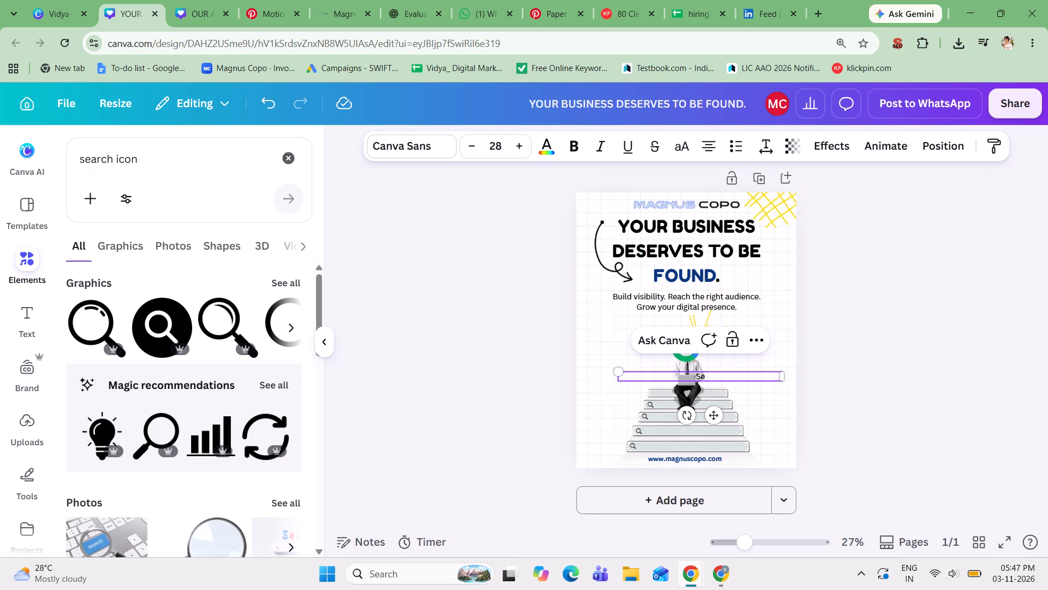
type("arch")
left_click(781, 377)
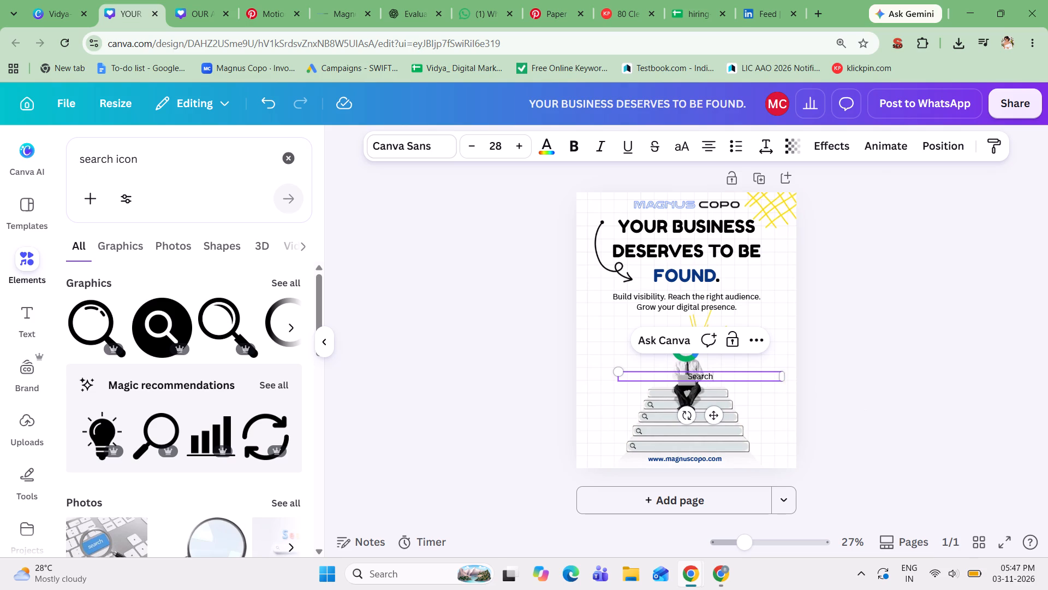
left_click_drag(785, 377, 652, 382)
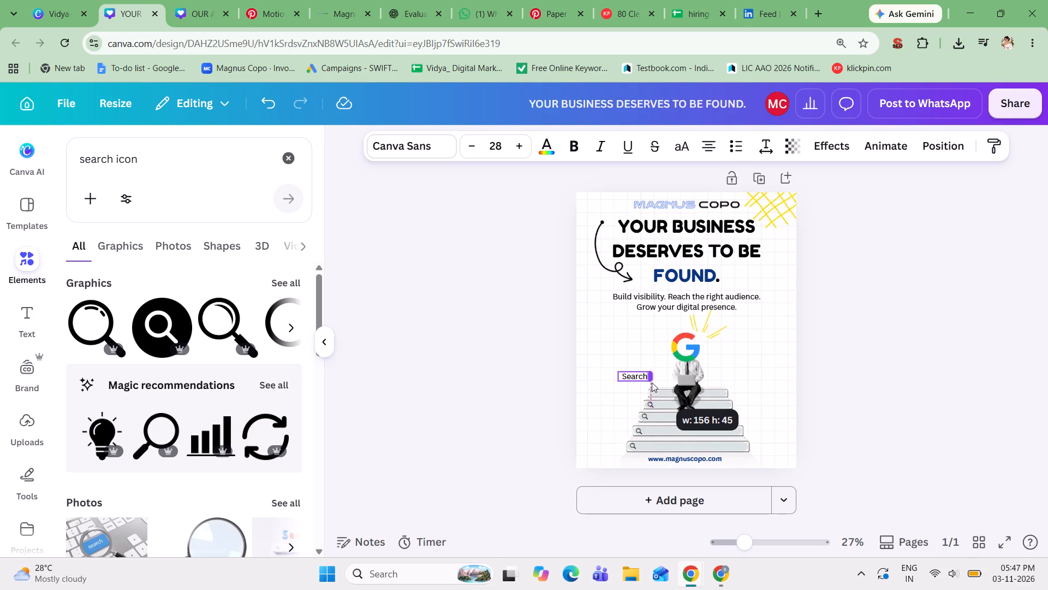
left_click_drag(652, 382, 647, 382)
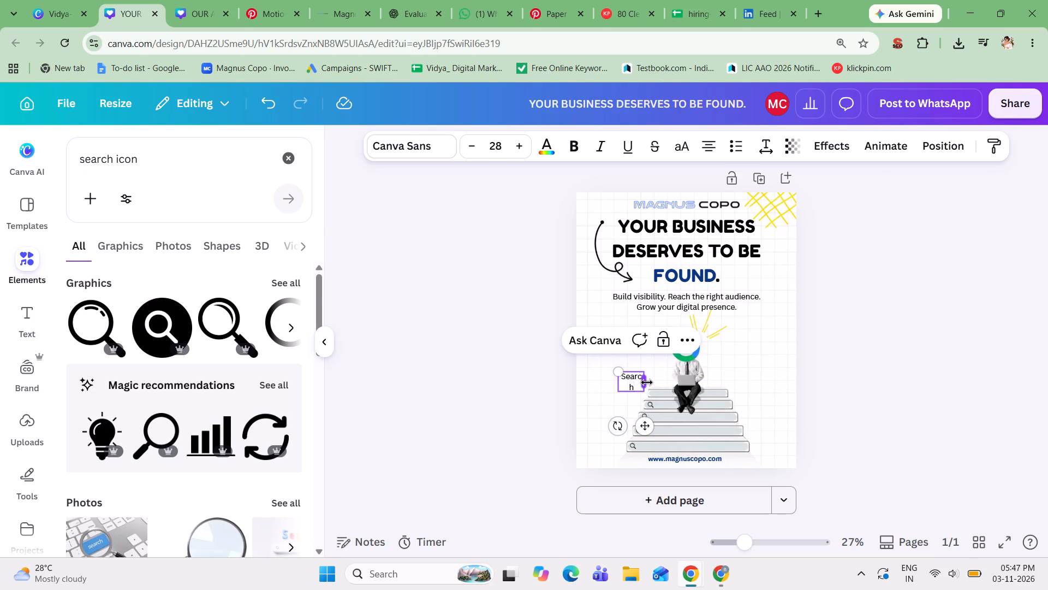
Set the "Search" text's font size to 20.
left_click(647, 382)
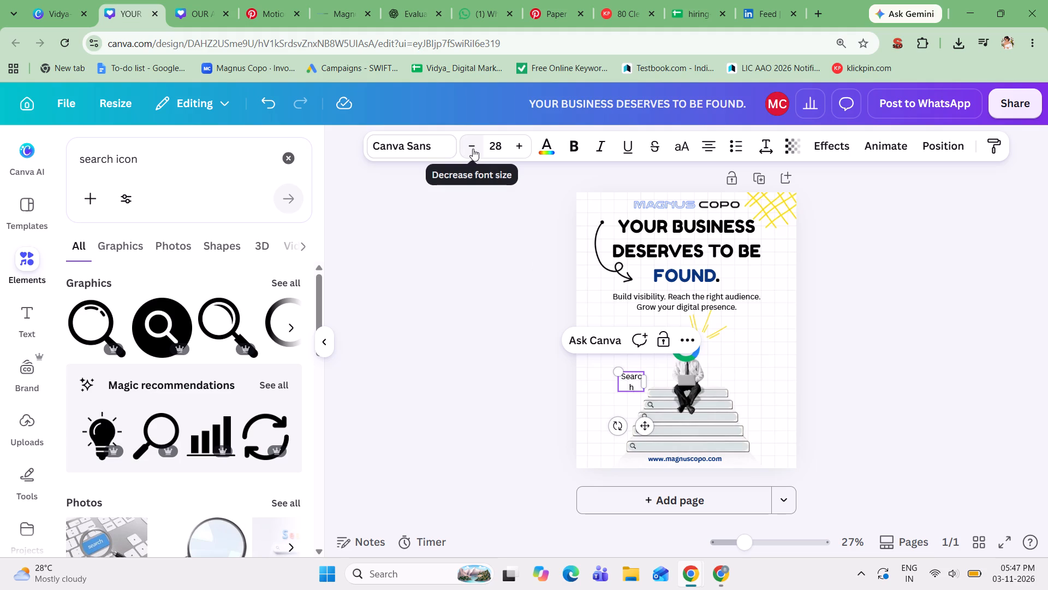
triple_click(473, 149)
triple_click(473, 149)
left_click(473, 149)
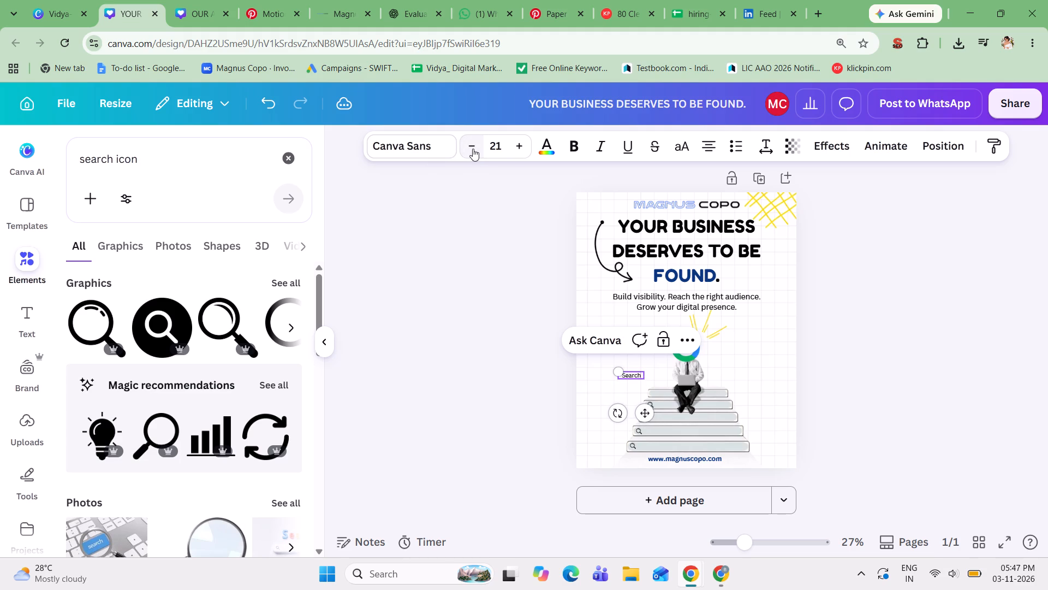
left_click(473, 149)
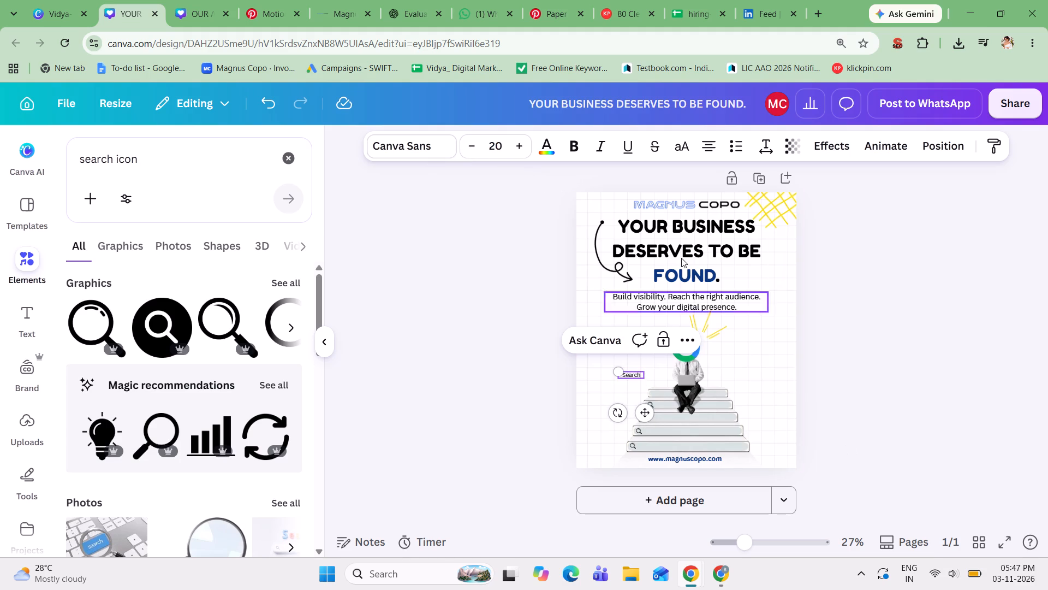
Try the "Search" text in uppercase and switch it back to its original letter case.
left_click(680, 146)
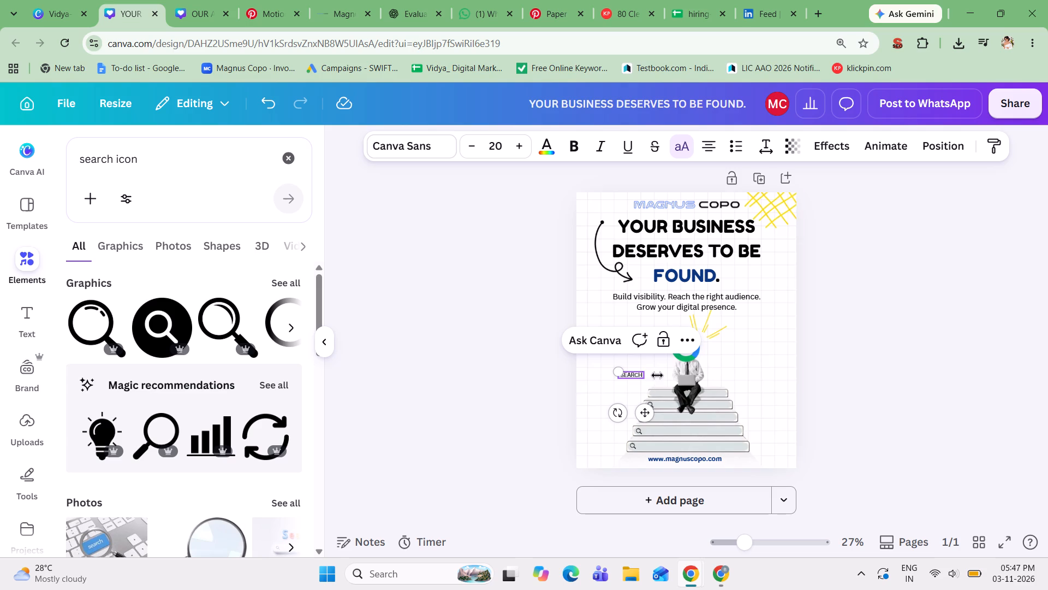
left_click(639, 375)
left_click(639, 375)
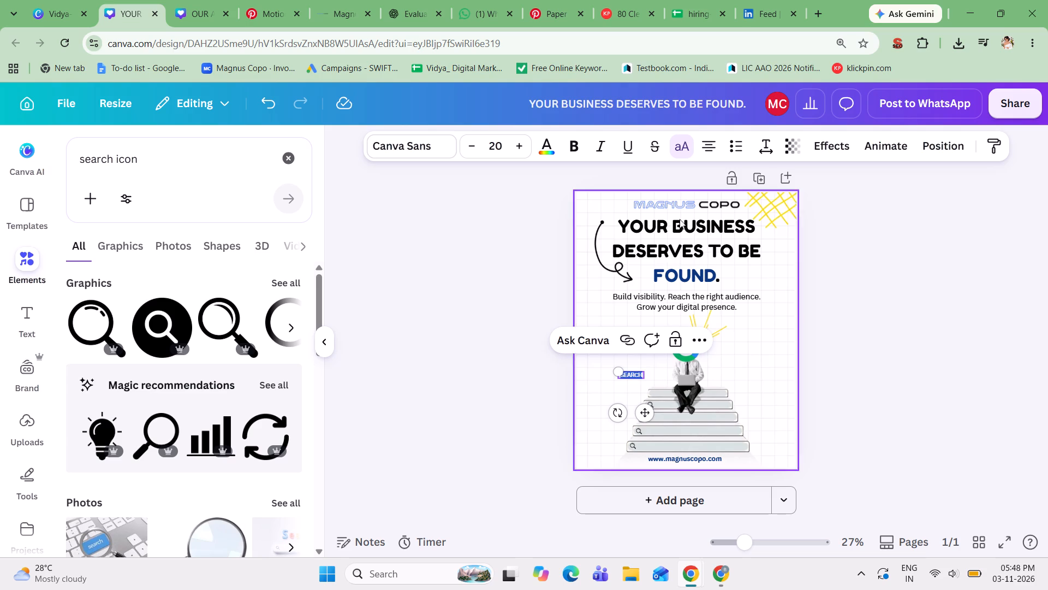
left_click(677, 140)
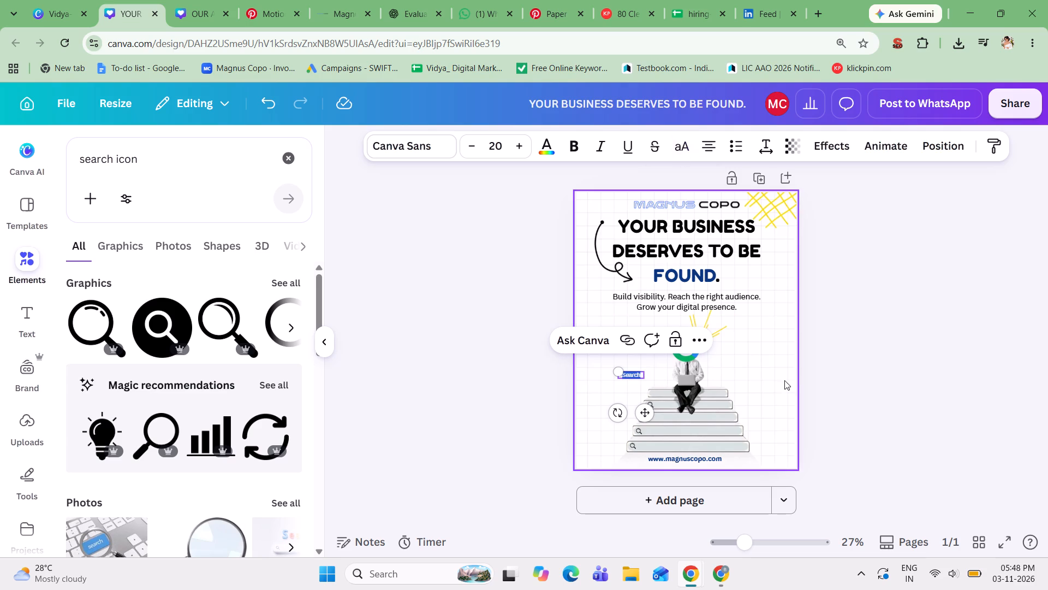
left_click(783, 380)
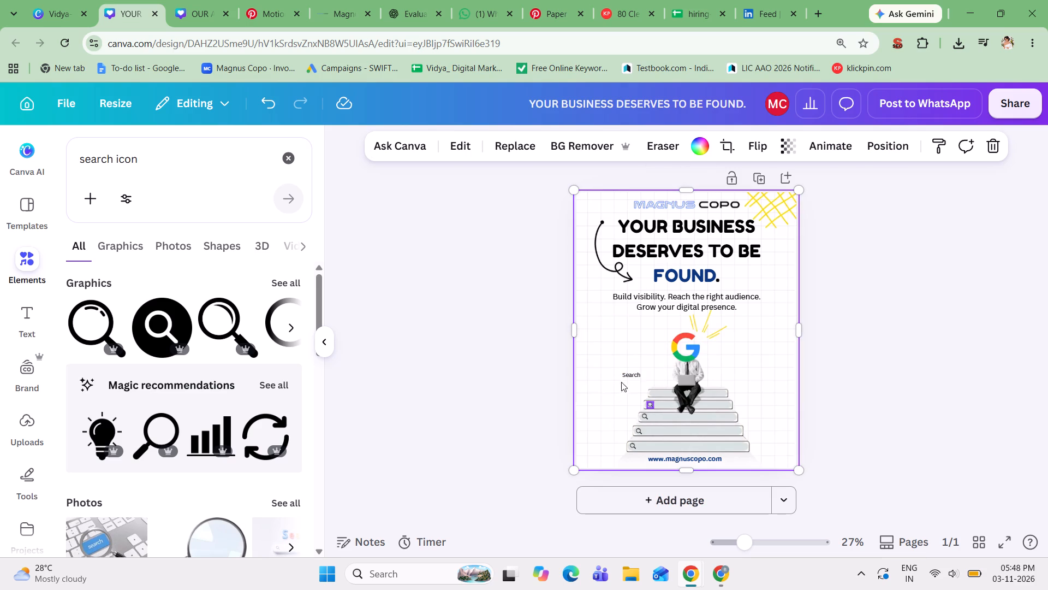
Move the "Search" text down onto the top stair, at the stair's left end beside the seated figure.
left_click_drag(629, 374, 660, 392)
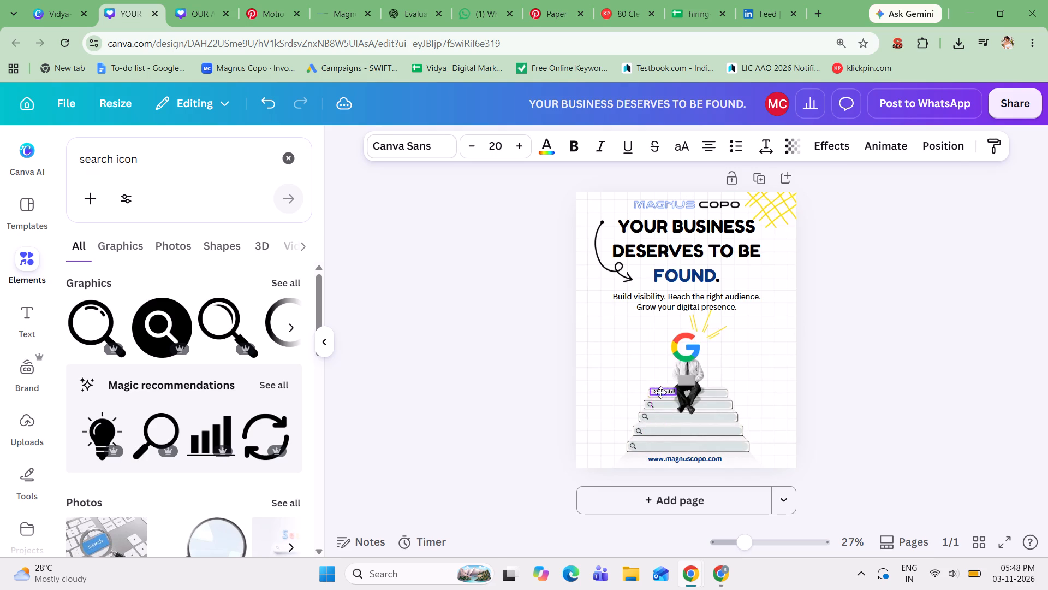
left_click_drag(660, 392, 655, 393)
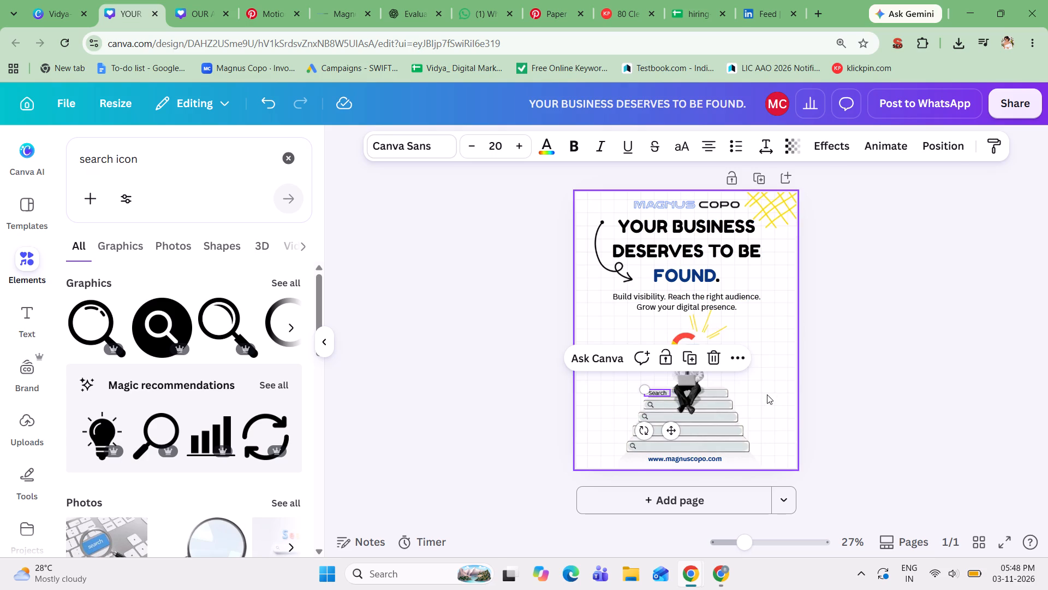
left_click(781, 392)
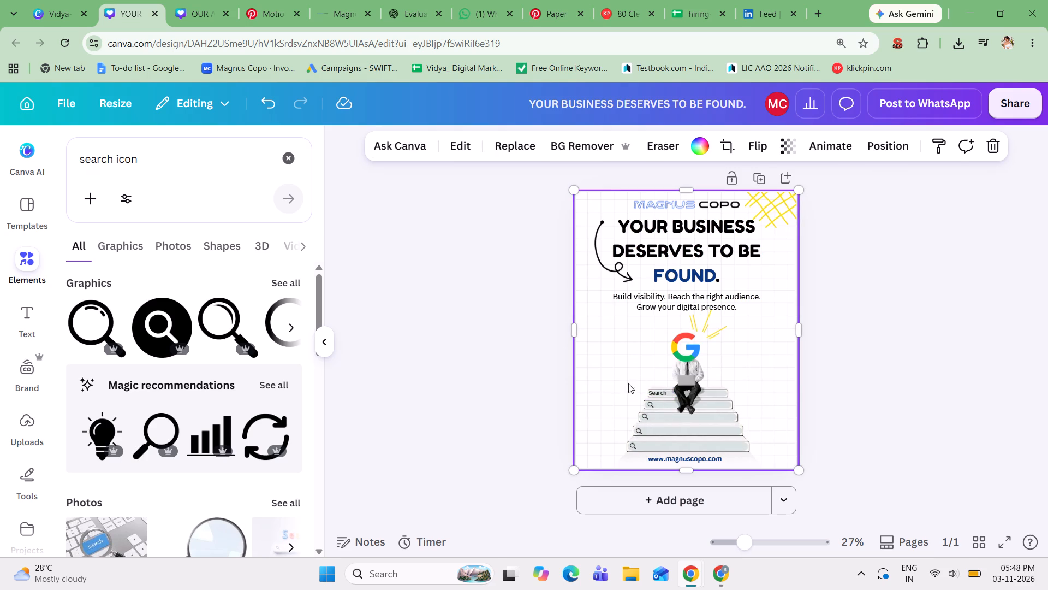
Recolour the "Search" text on the top stair to the design's dark blue.
left_click(655, 394)
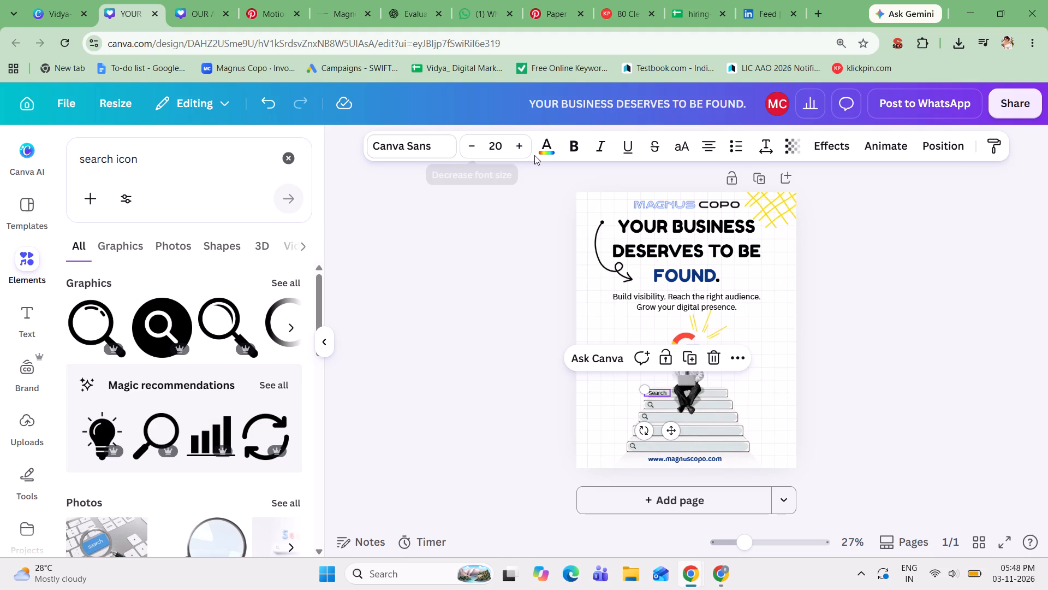
left_click(547, 154)
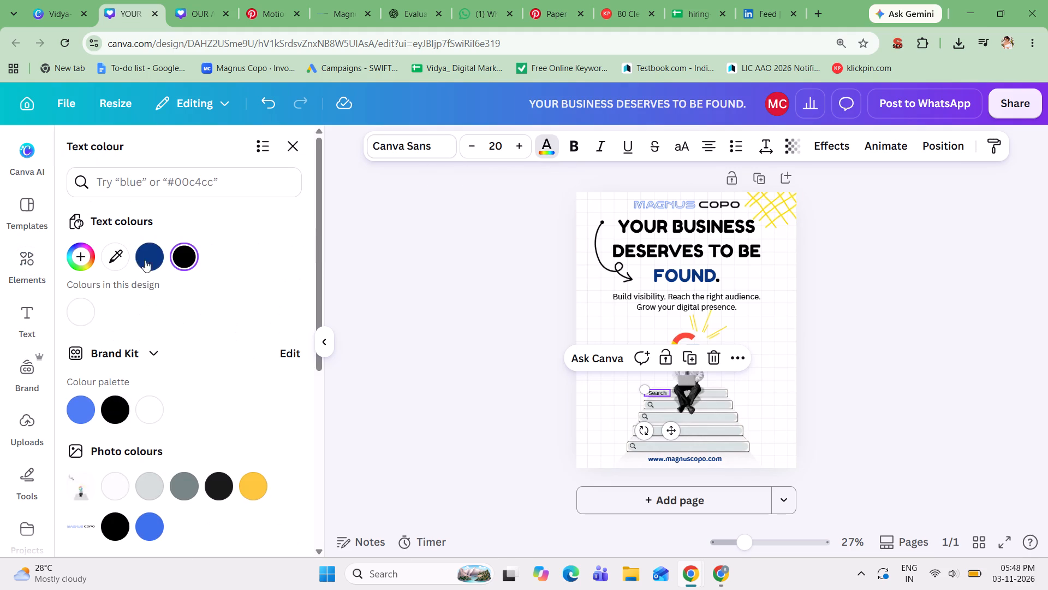
left_click(150, 262)
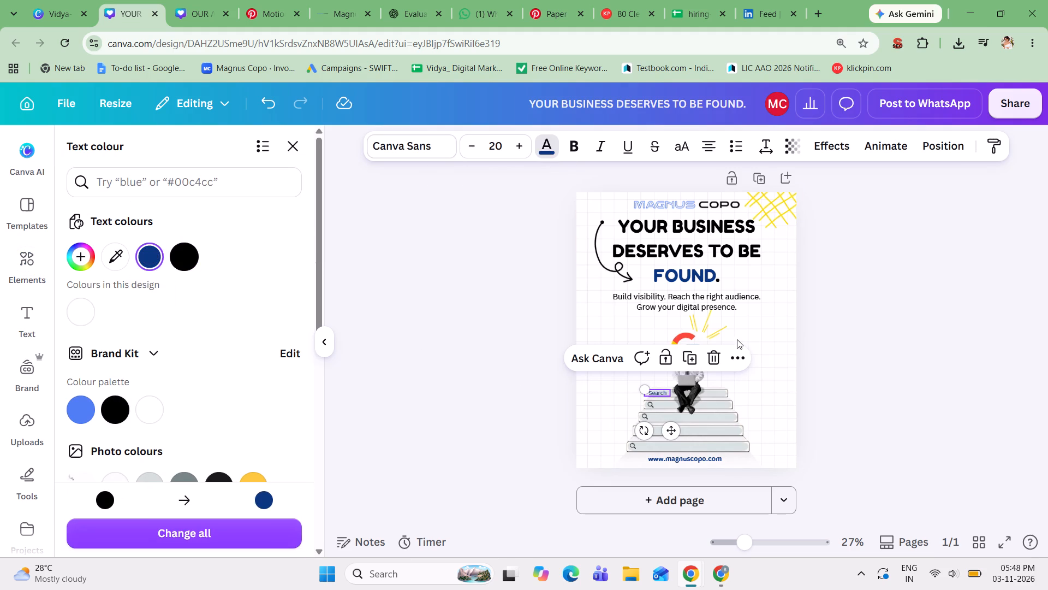
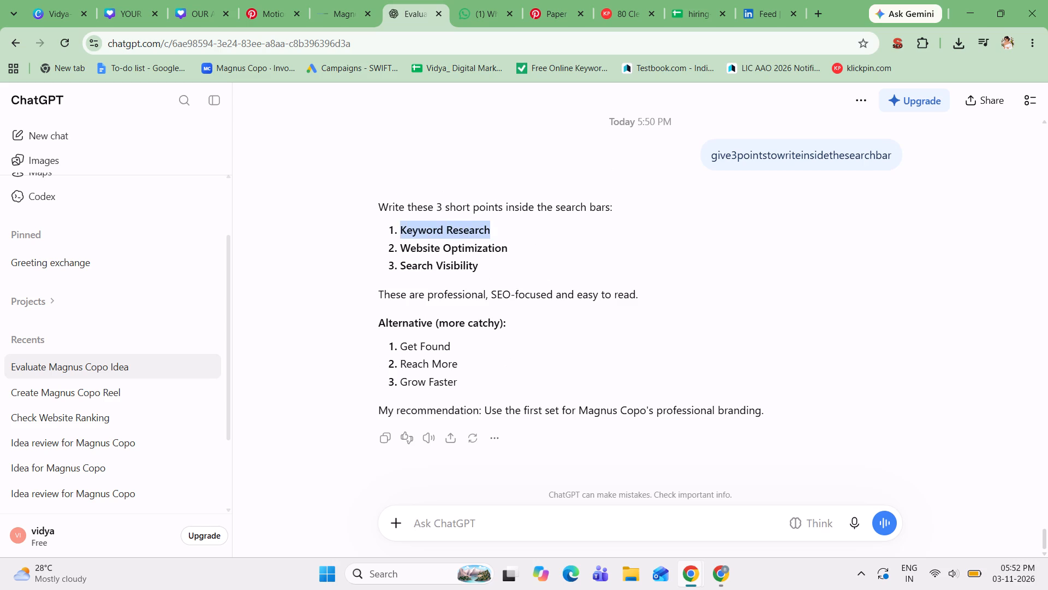
left_click_drag(402, 222, 401, 222)
key("ctrl+c")
left_click(143, 16)
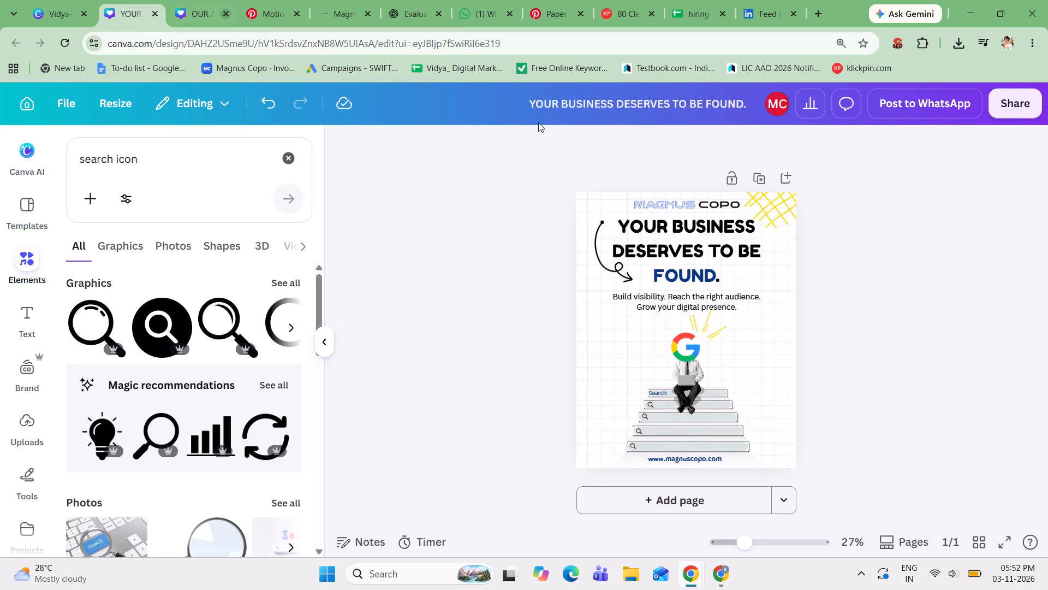
left_click(616, 391)
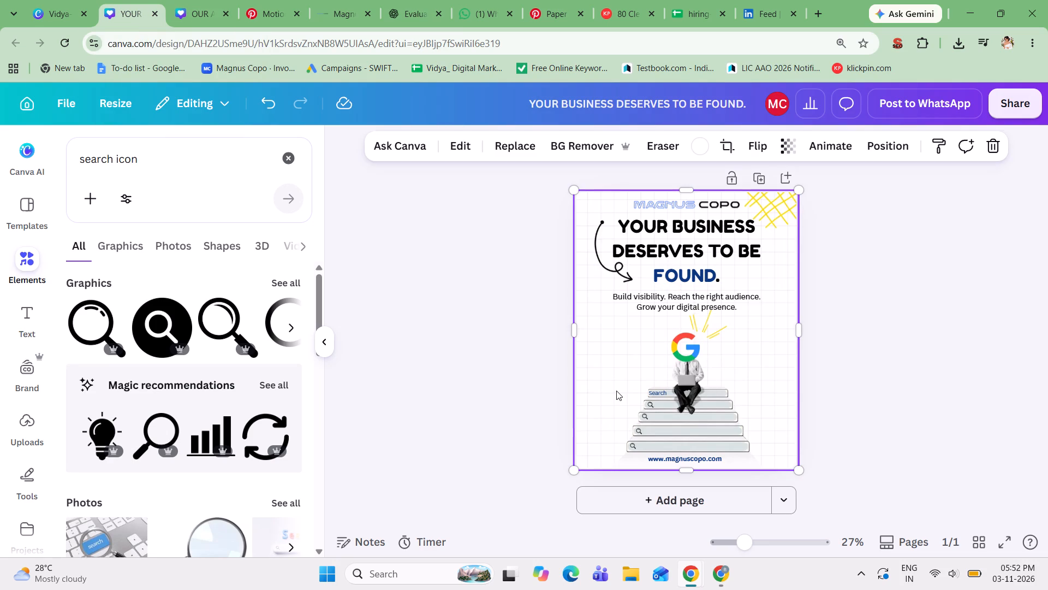
key("ctrl+v")
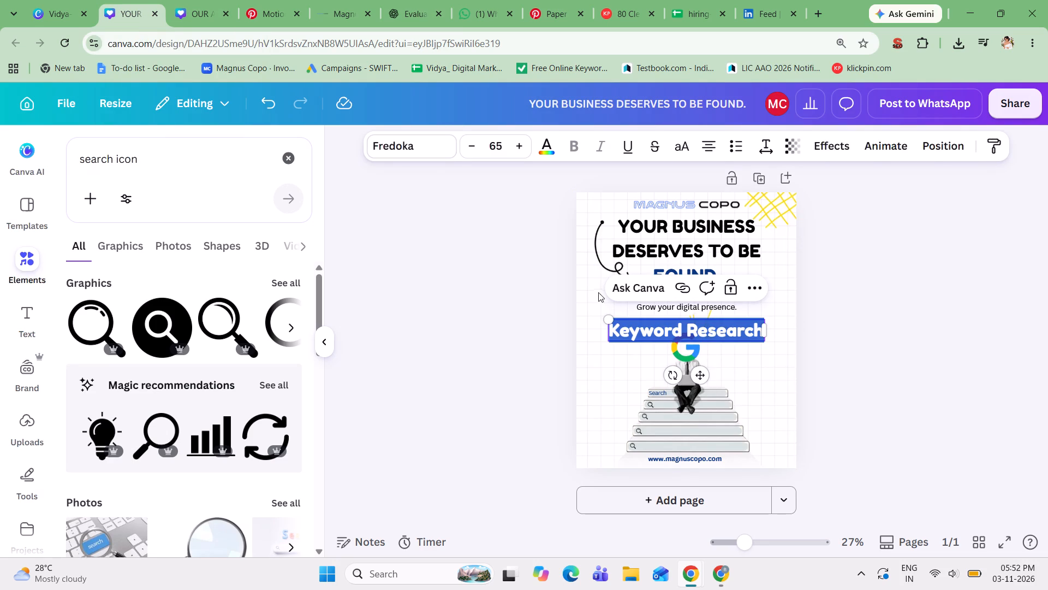
Set the "Keyword Research" text to size 21 in the Canva Sans font.
left_click(495, 144)
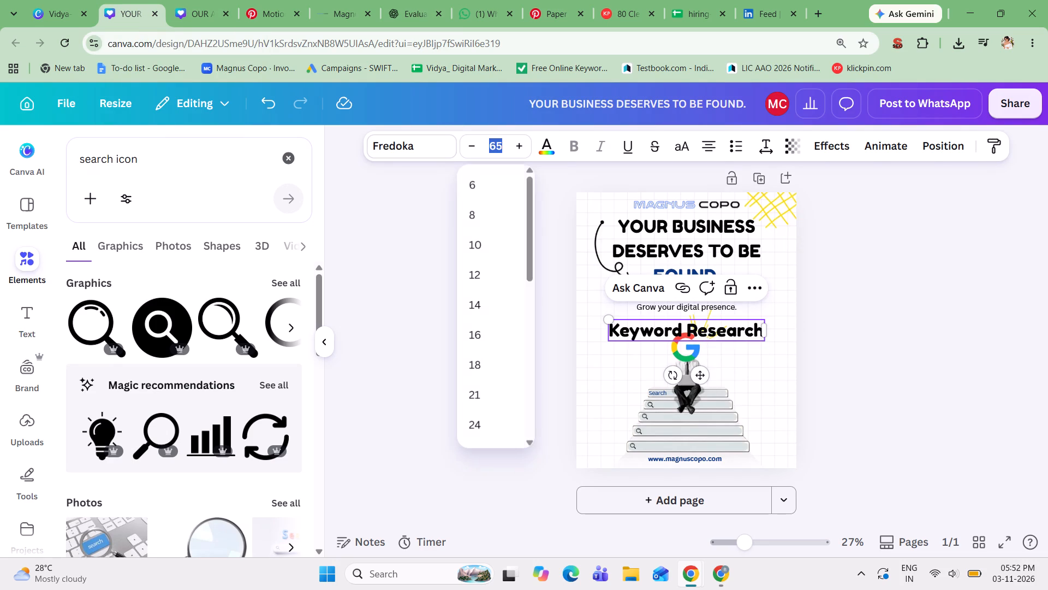
scroll(492, 349, "down", 1)
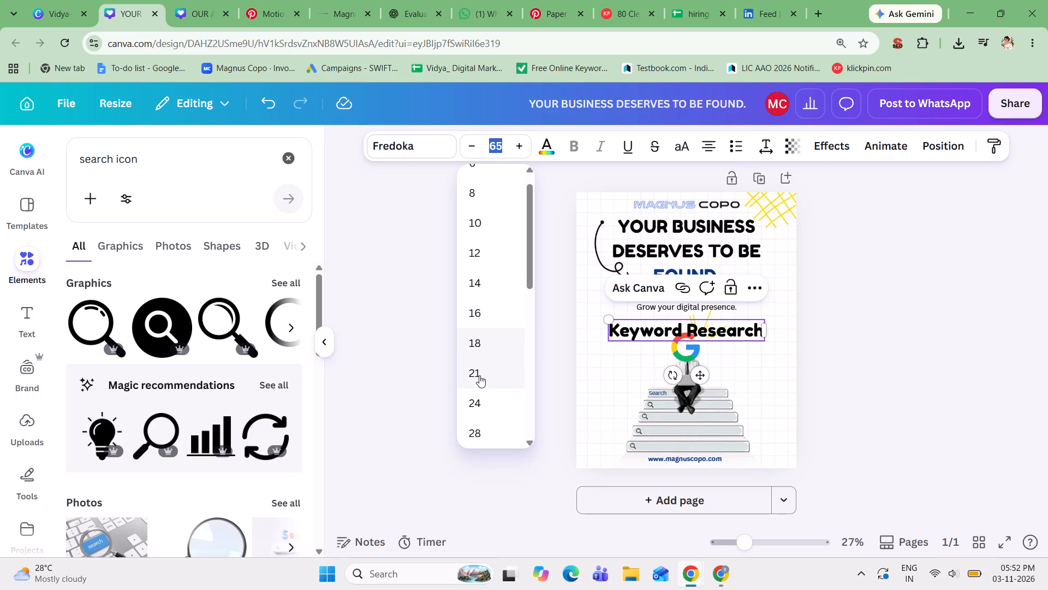
left_click(479, 375)
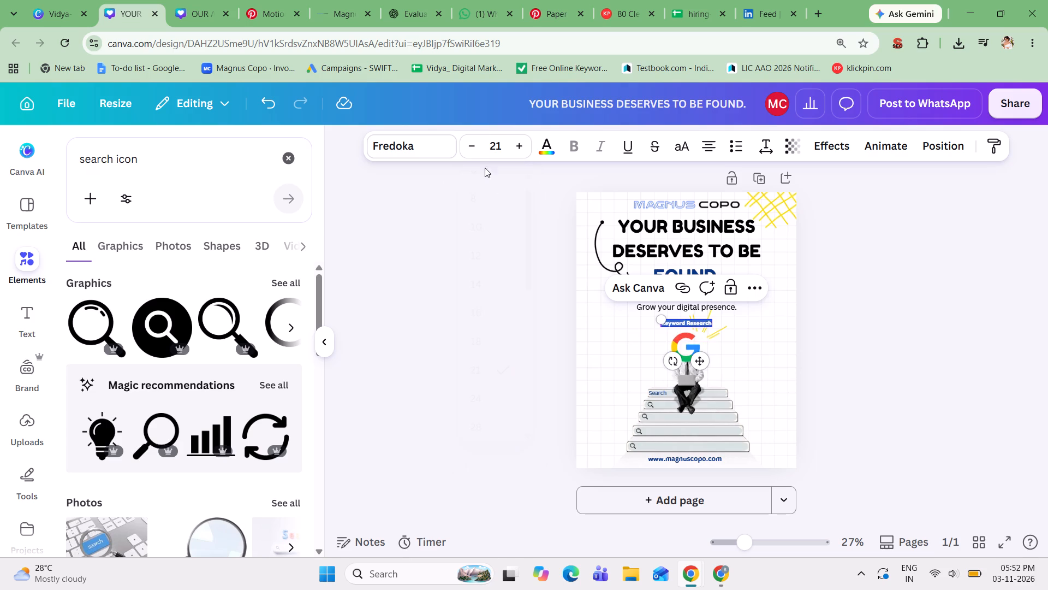
left_click(412, 144)
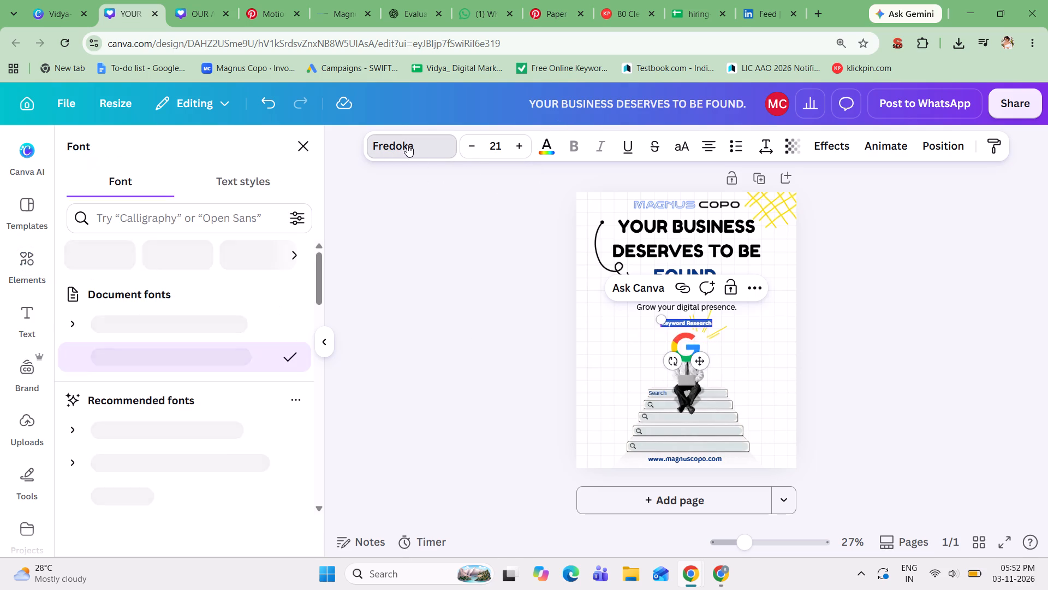
left_click(185, 322)
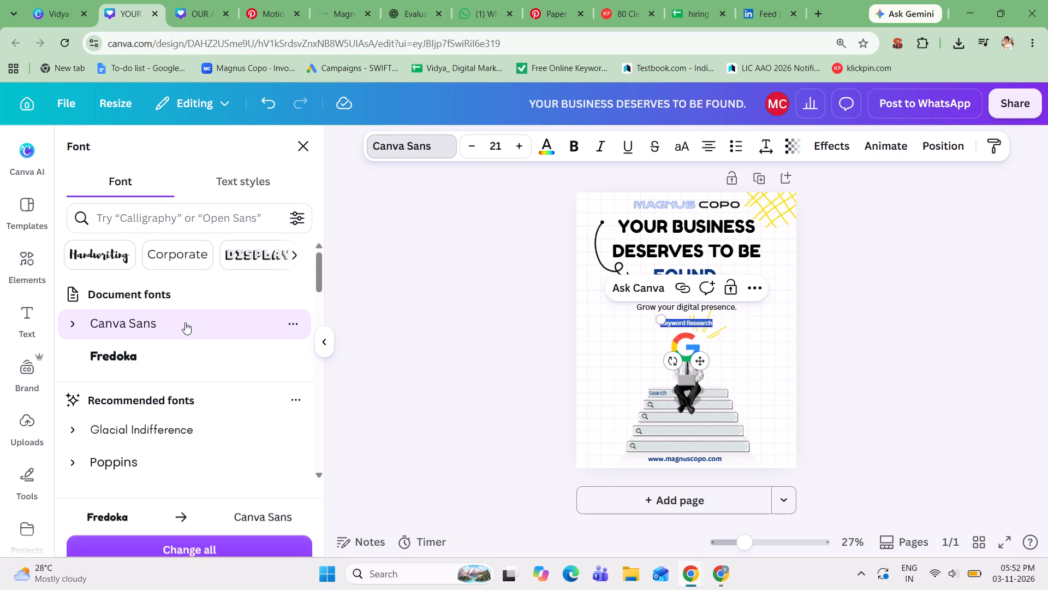
left_click(775, 362)
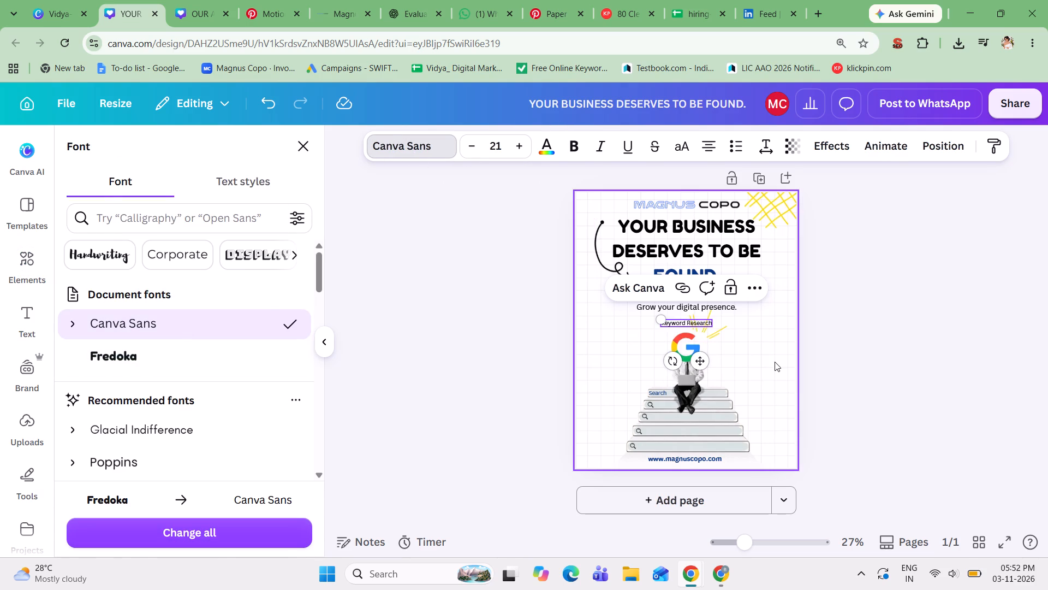
Place the "Keyword Research" text inside the third search-bar stair from the top, just beside its search icon.
left_click_drag(693, 320, 682, 411)
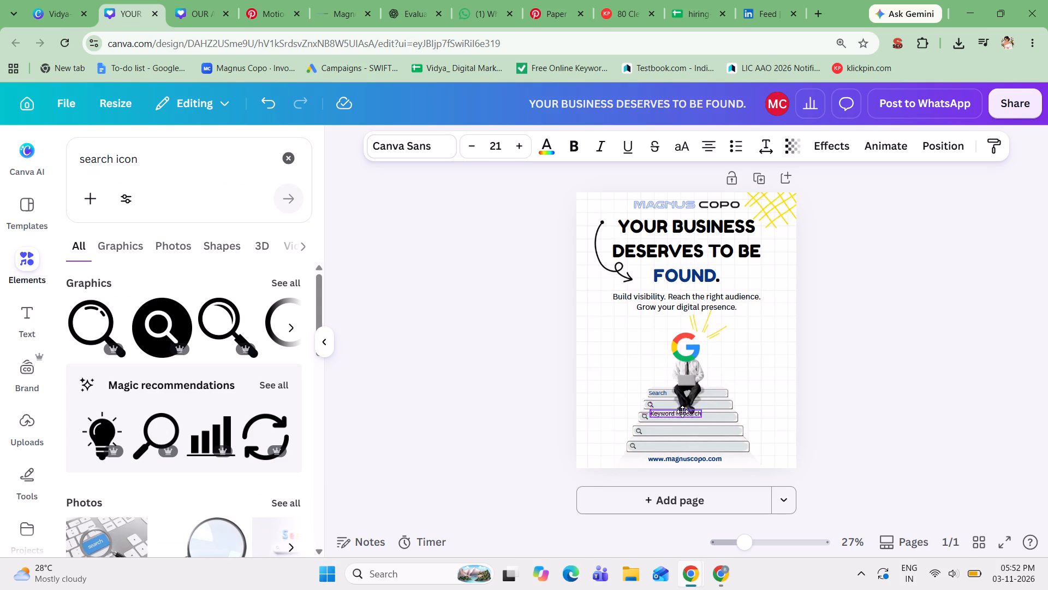
left_click_drag(682, 411, 684, 412)
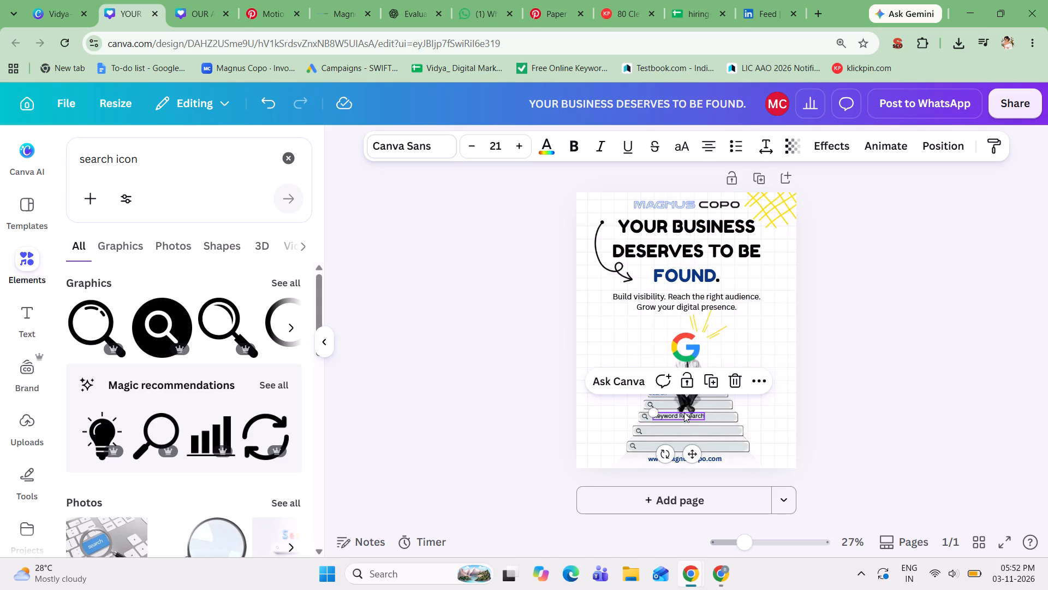
left_click(778, 417)
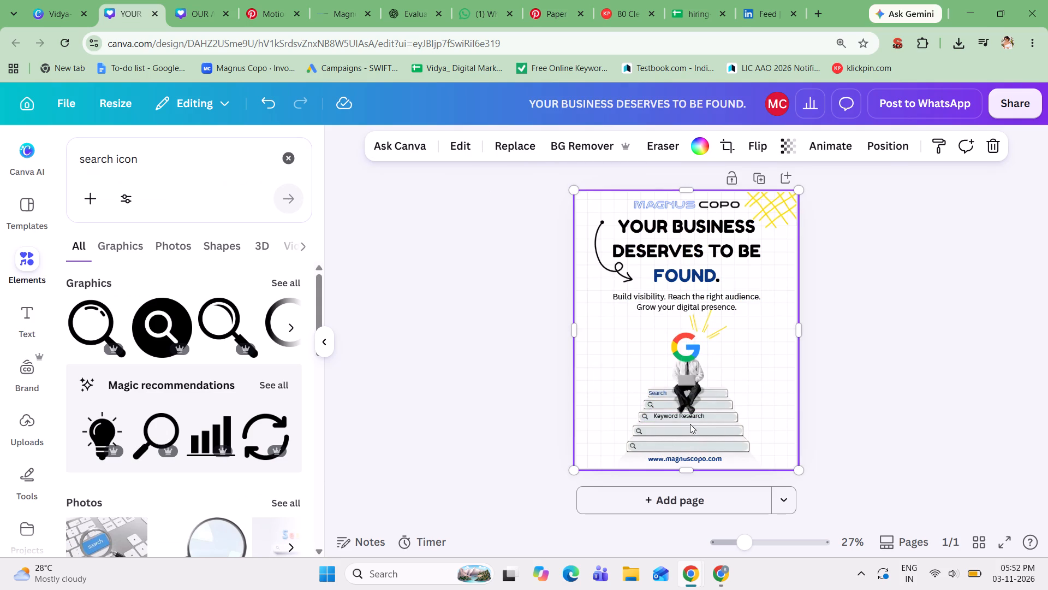
left_click(677, 420)
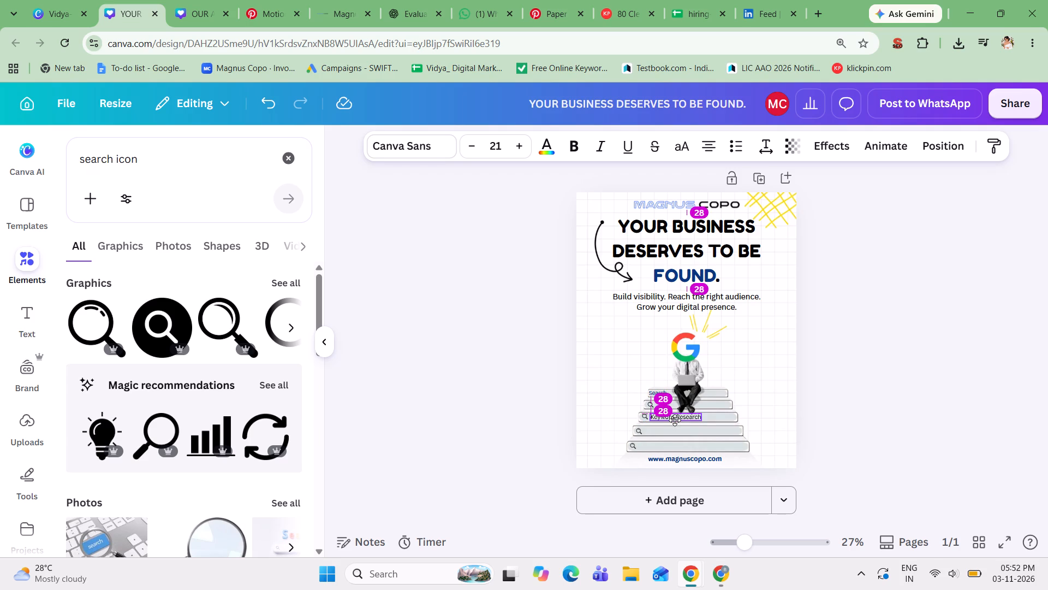
left_click(769, 414)
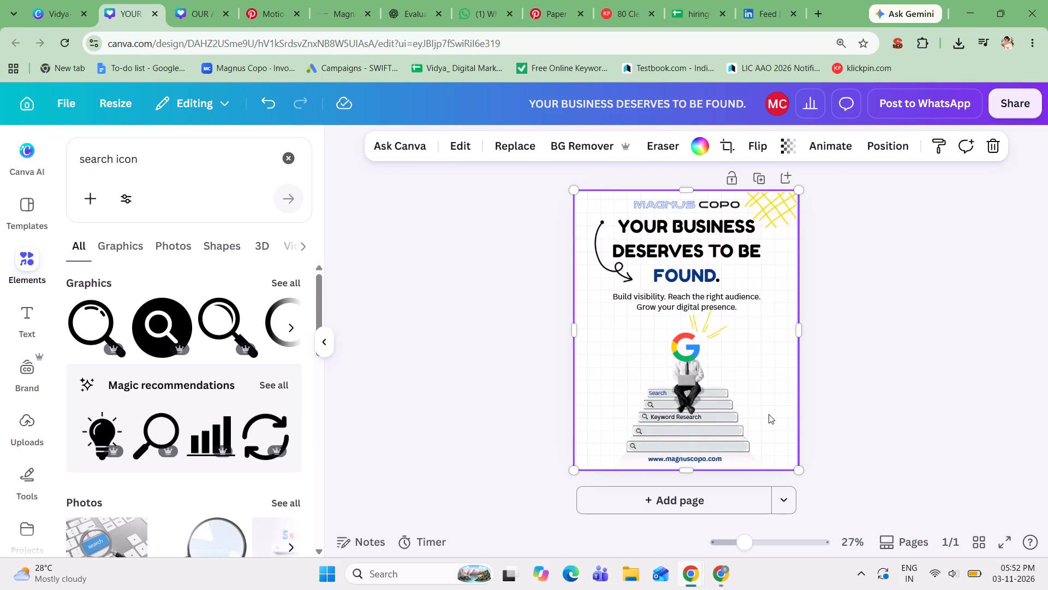
Duplicate the "Keyword Research" text and place the copy beside the search icon on the fourth stair from the top.
left_click(687, 420)
left_click(708, 387)
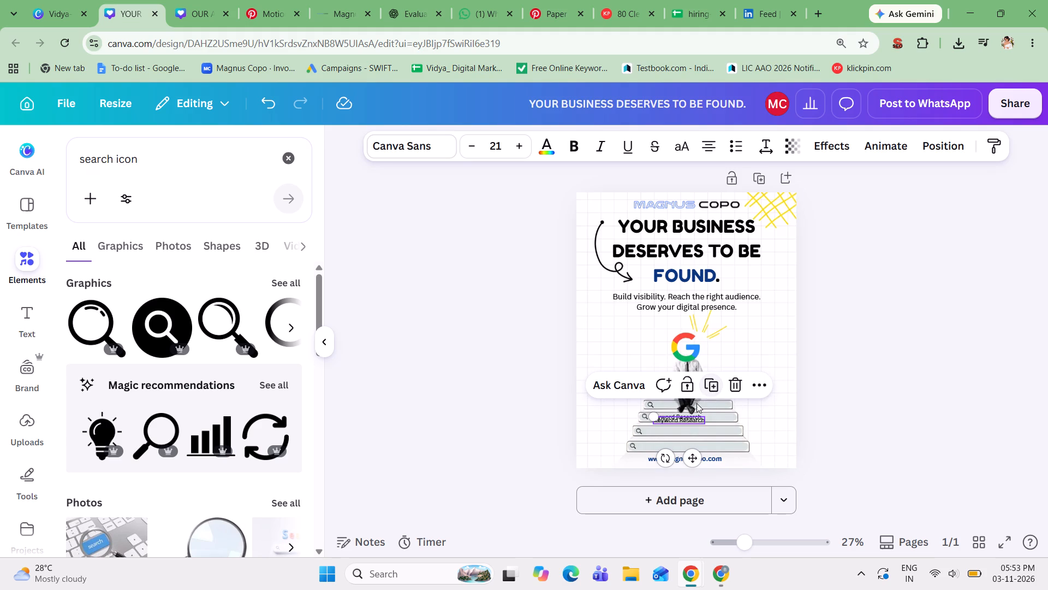
left_click_drag(684, 422, 678, 434)
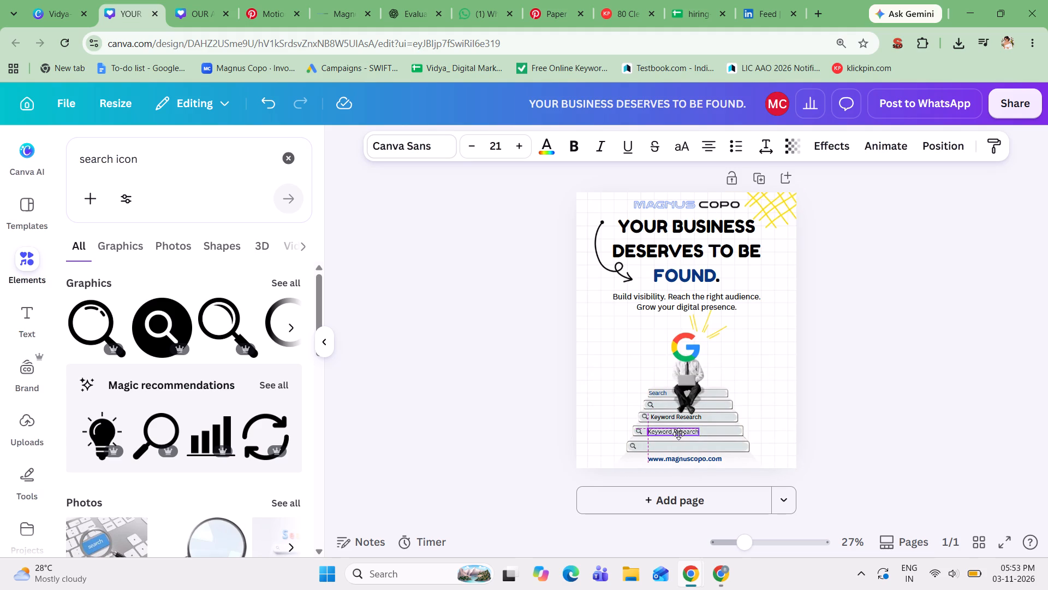
left_click_drag(678, 434, 676, 433)
left_click_drag(676, 433, 676, 432)
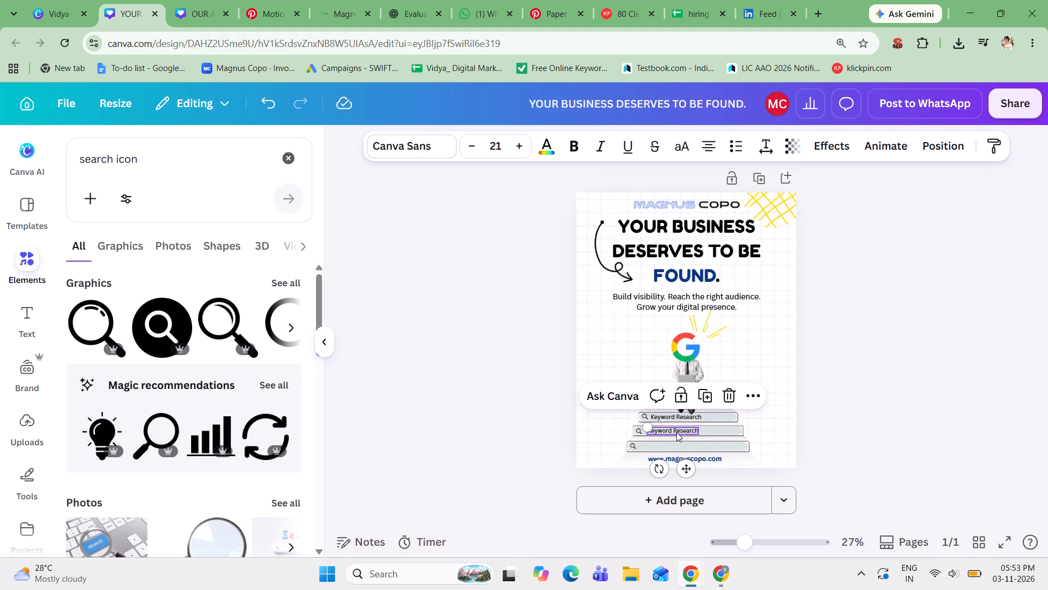
Duplicate the fourth stair's text and place the copy beside the search icon on the bottom stair.
left_click(705, 397)
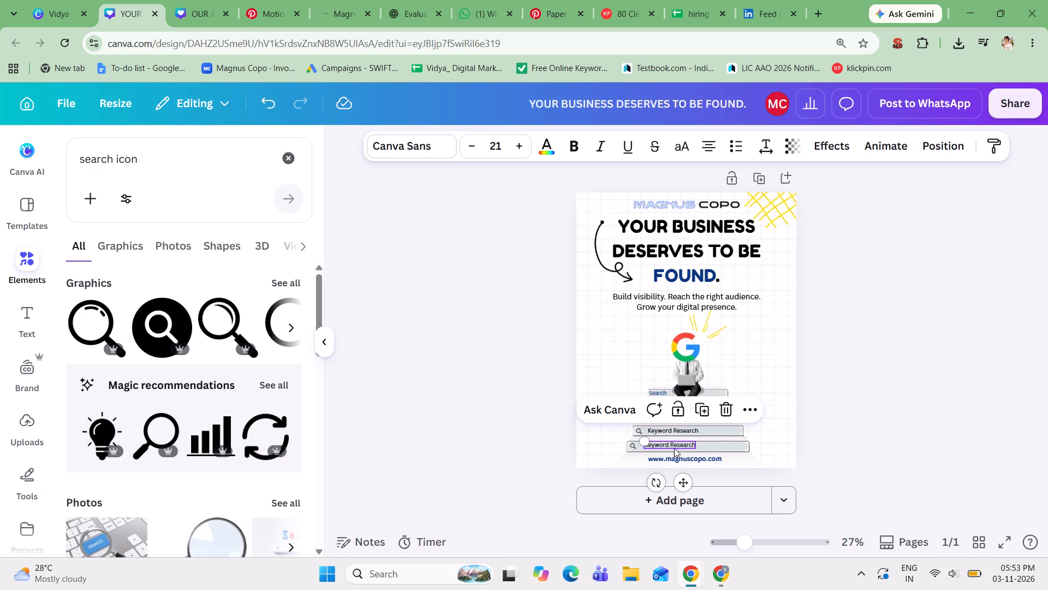
left_click(669, 444)
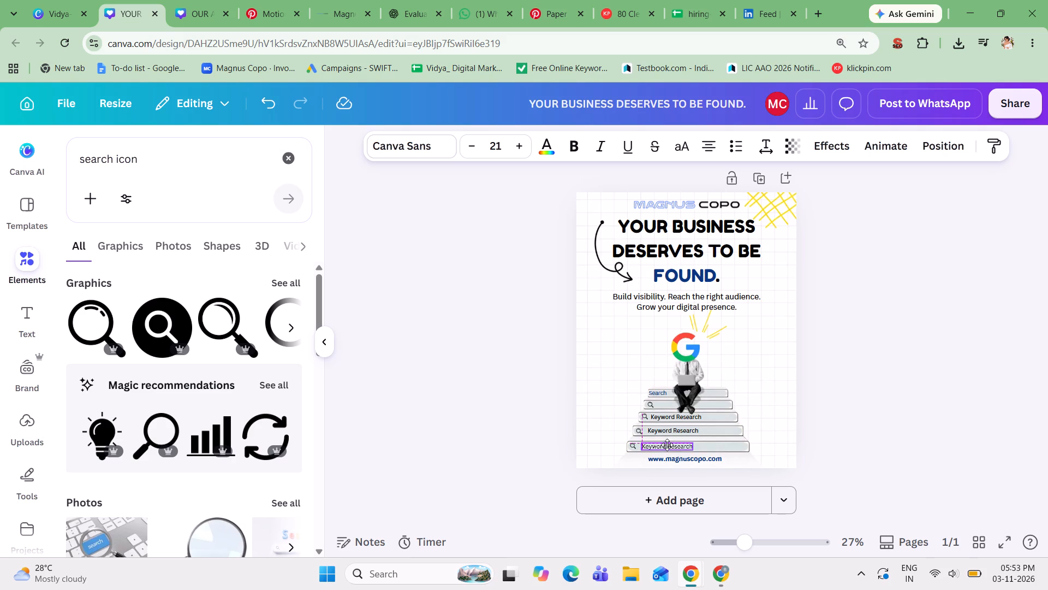
left_click(734, 444)
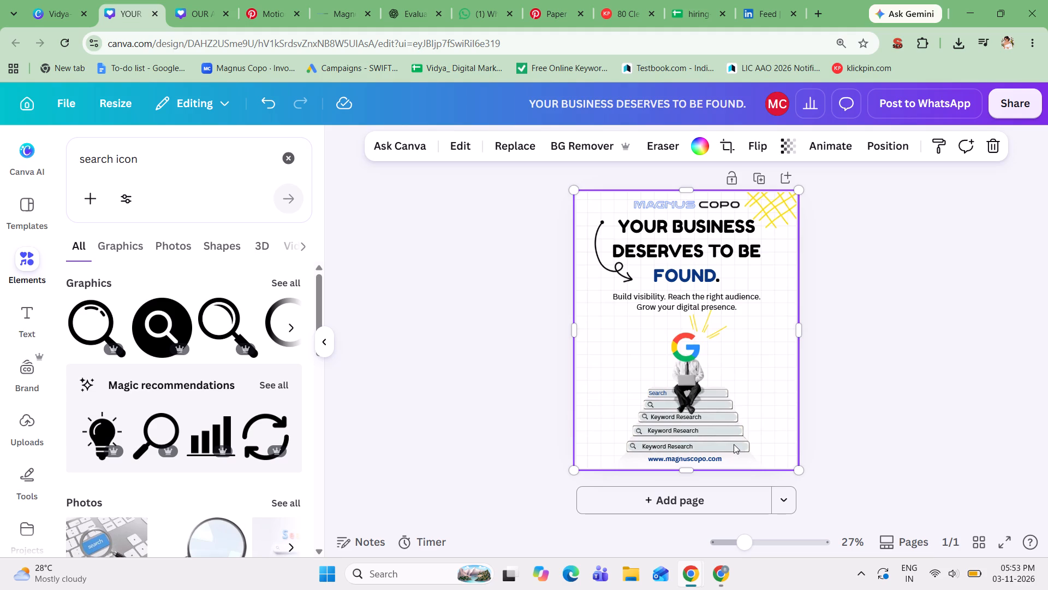
double_click(690, 429)
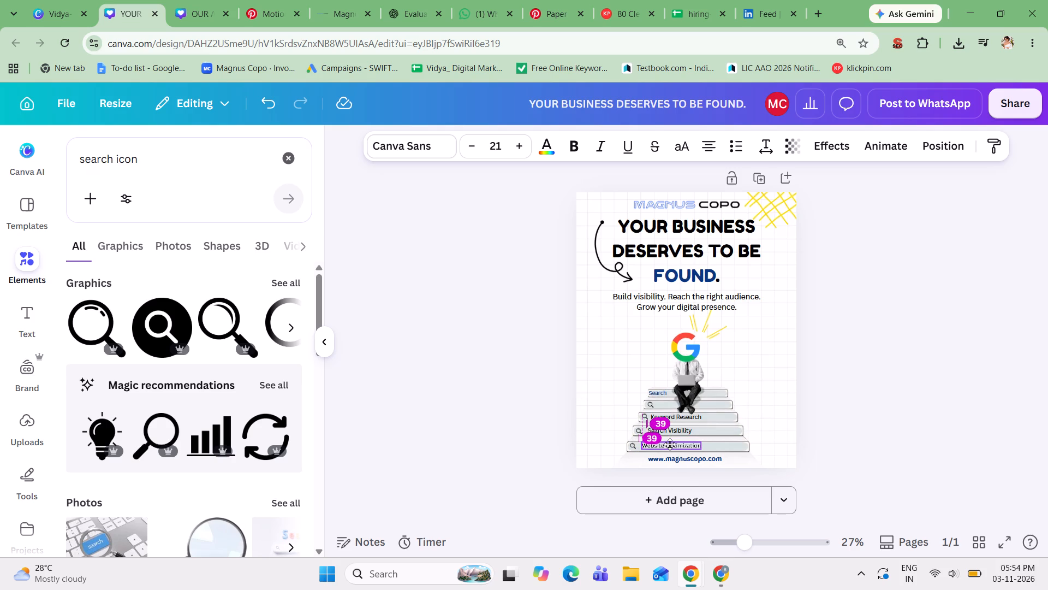
left_click(786, 445)
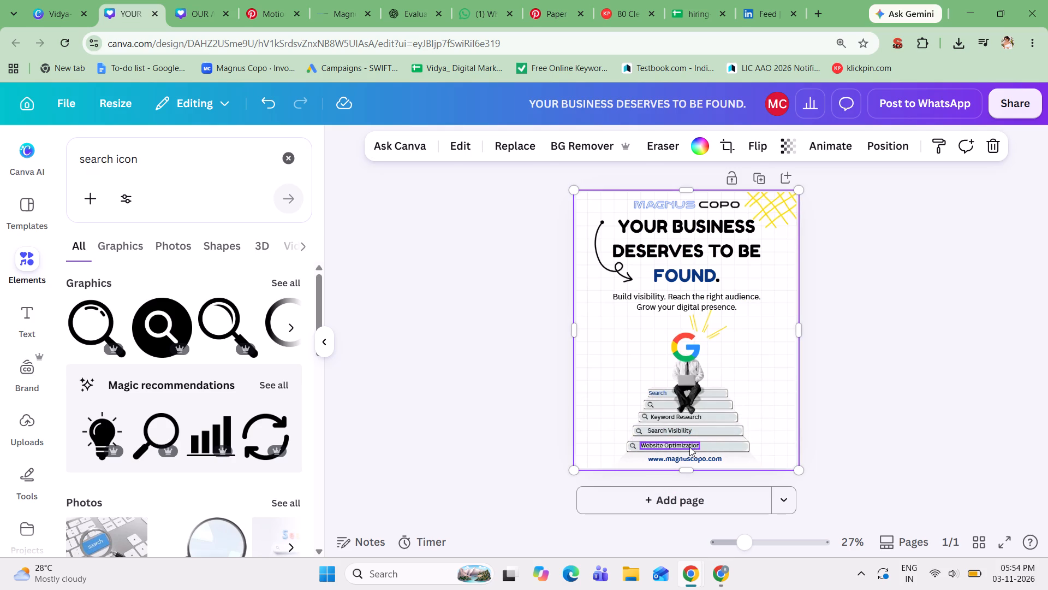
left_click(674, 446)
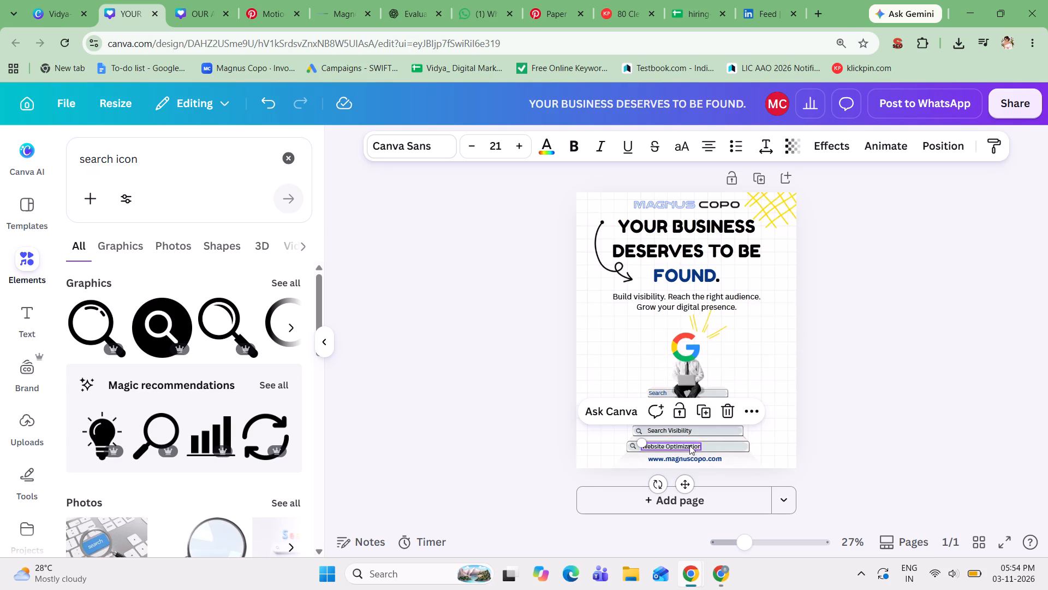
left_click(815, 446)
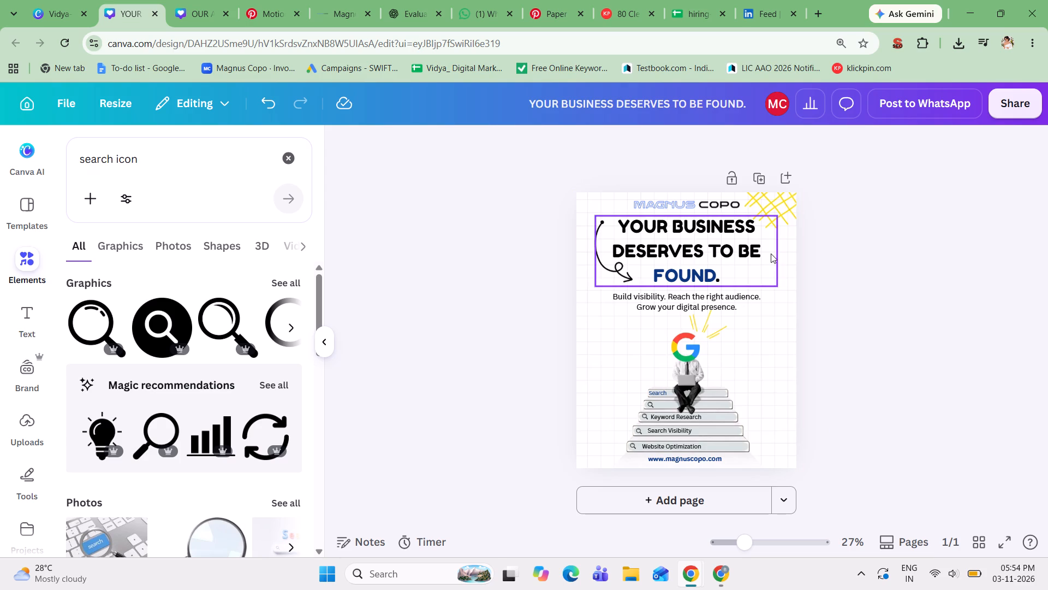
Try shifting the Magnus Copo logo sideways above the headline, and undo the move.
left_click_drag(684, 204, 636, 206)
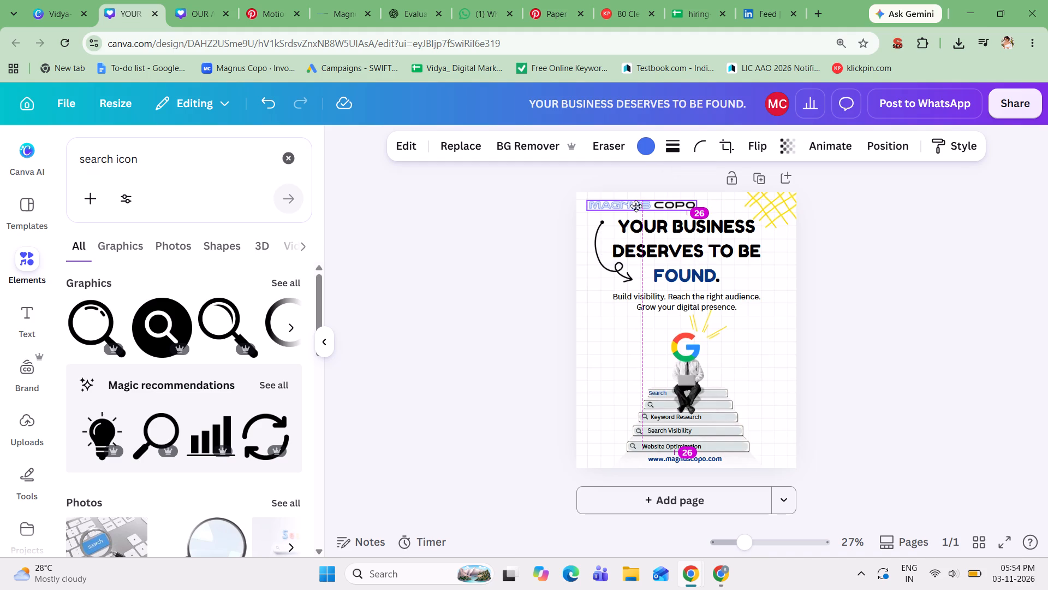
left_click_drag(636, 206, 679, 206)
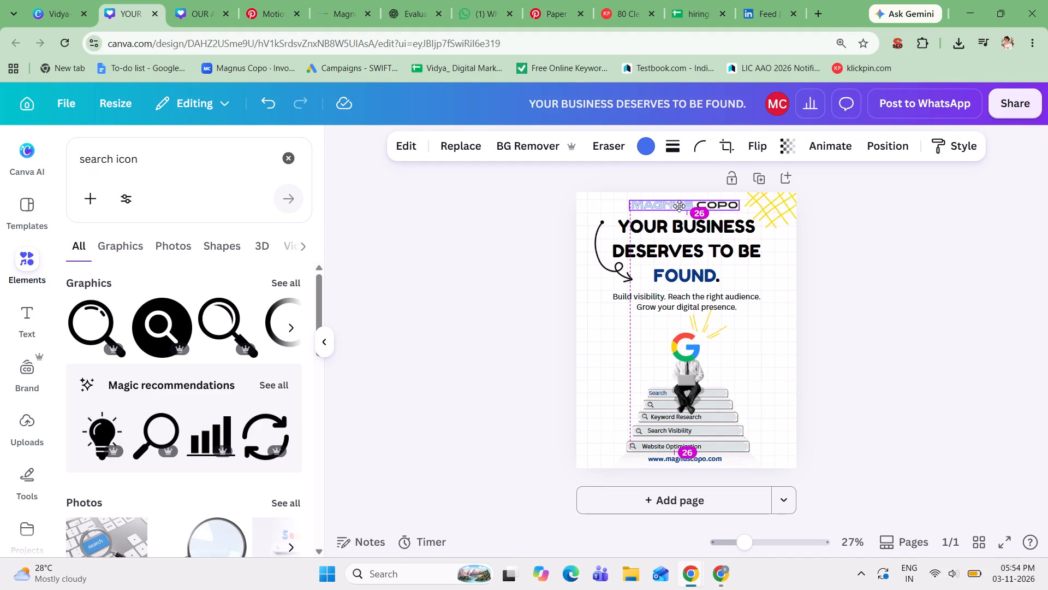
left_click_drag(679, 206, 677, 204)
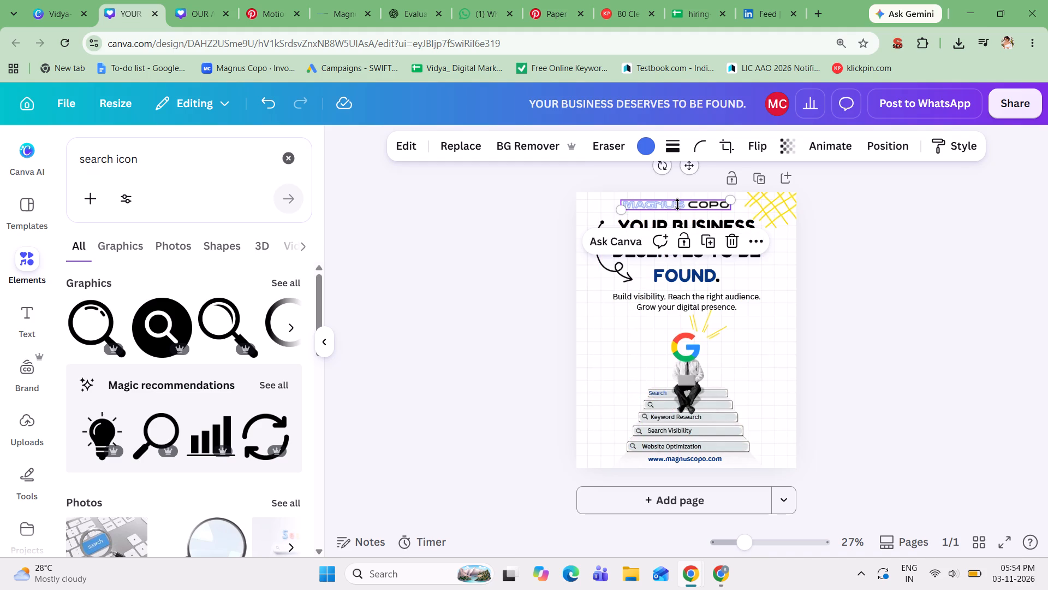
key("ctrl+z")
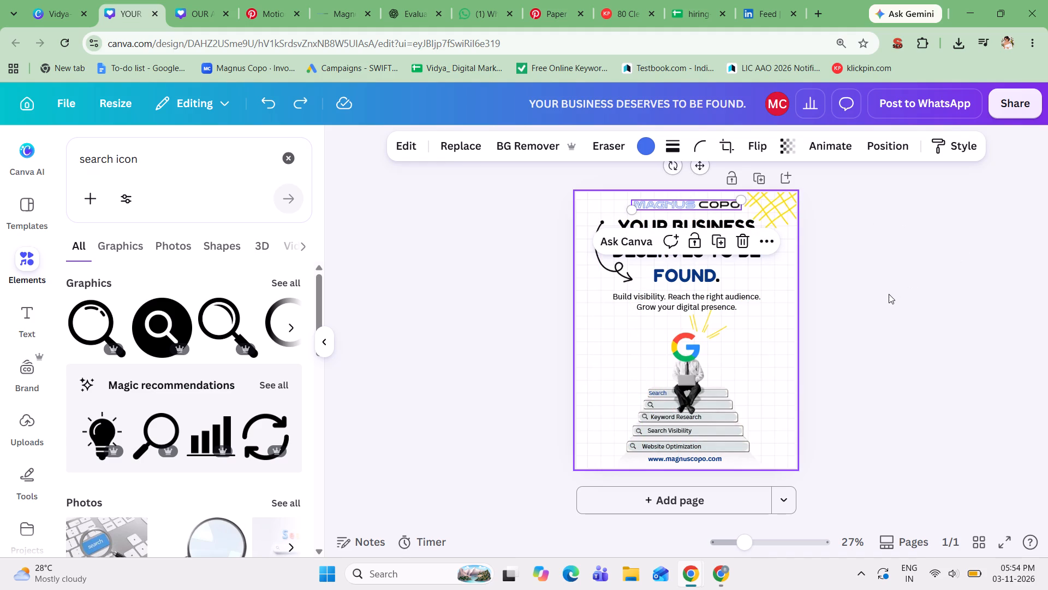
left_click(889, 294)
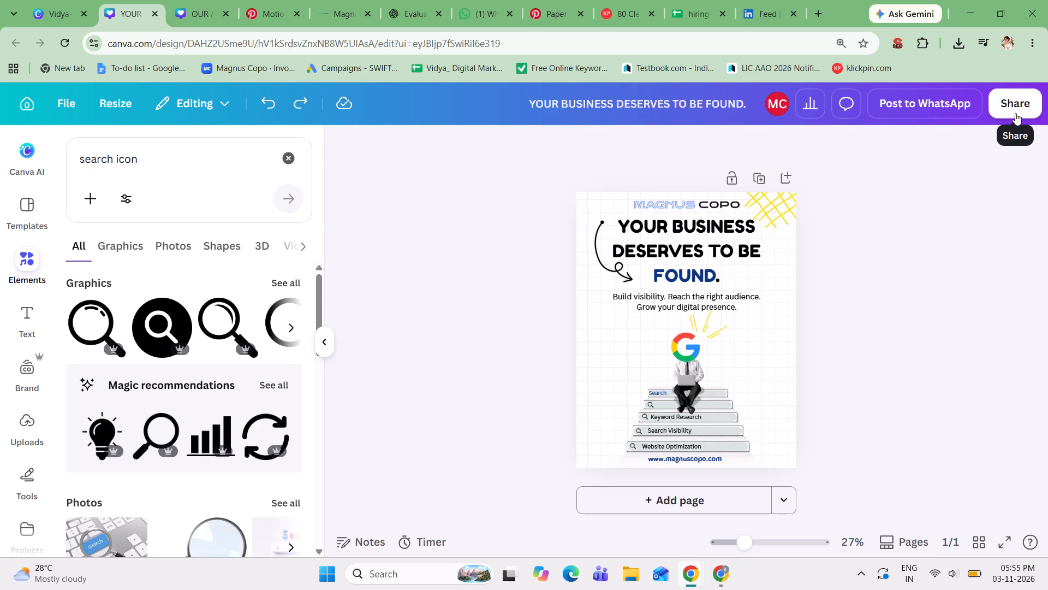
Download the finished post as a JPG file.
left_click(1015, 113)
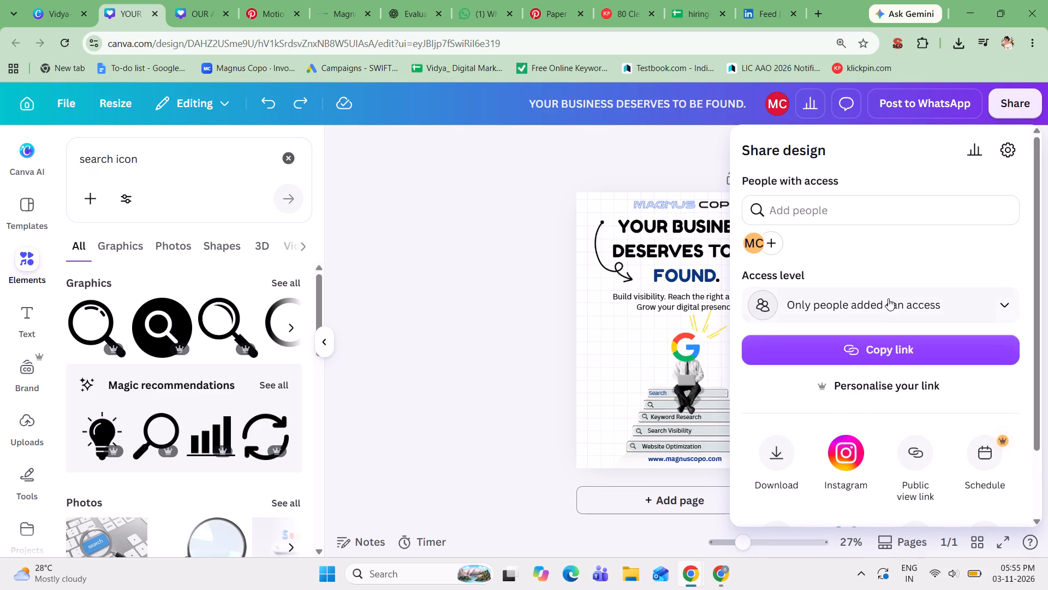
left_click(785, 471)
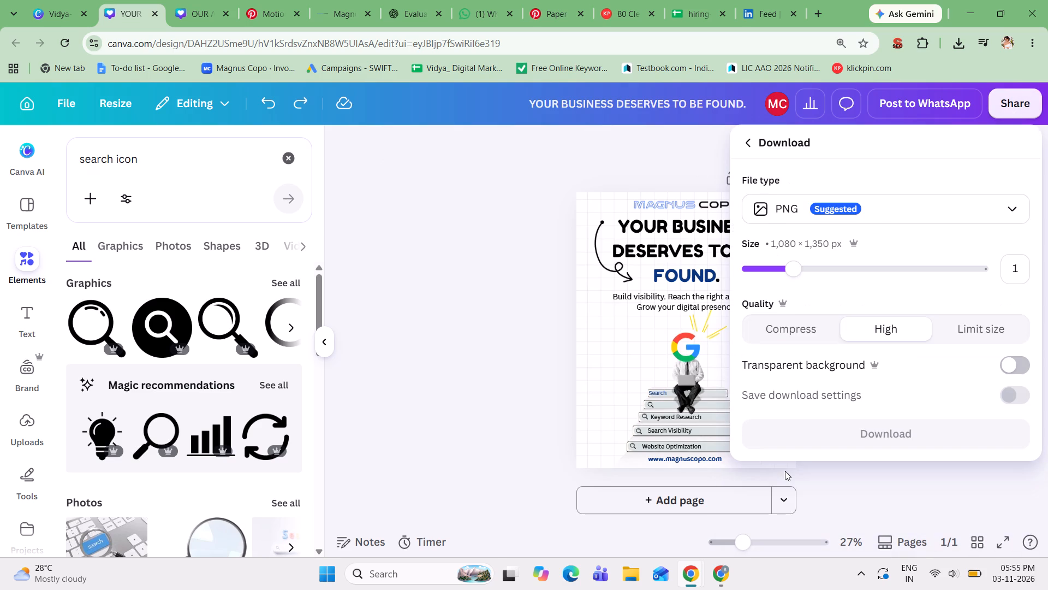
left_click(1011, 212)
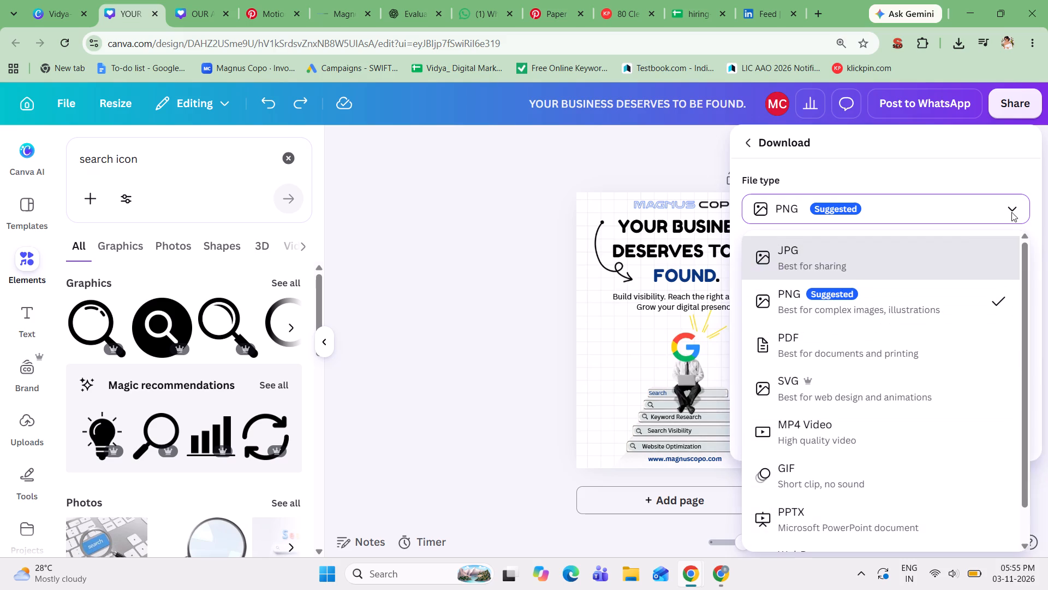
left_click(894, 257)
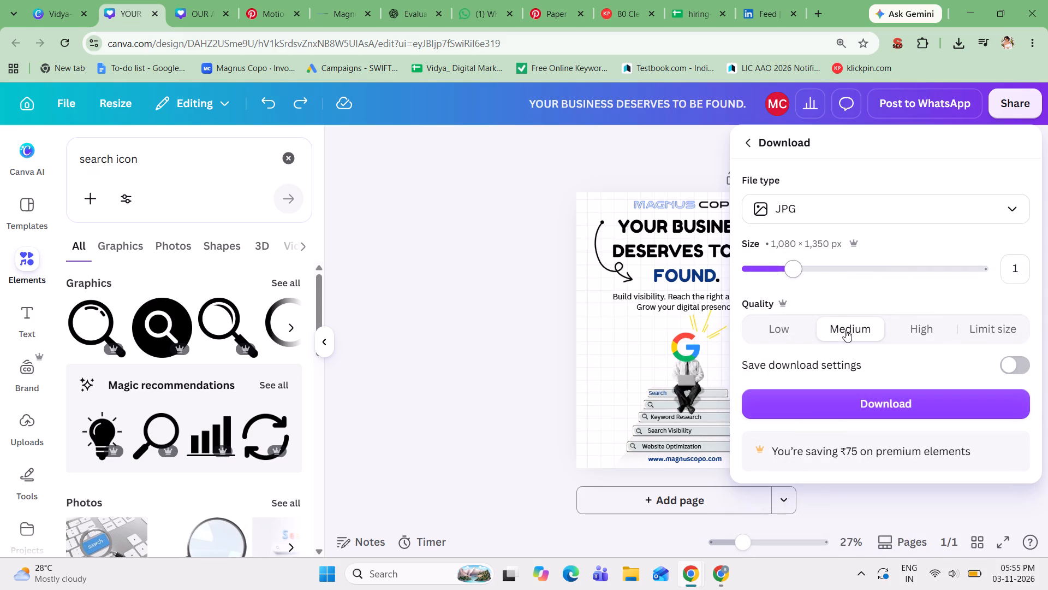
left_click(847, 397)
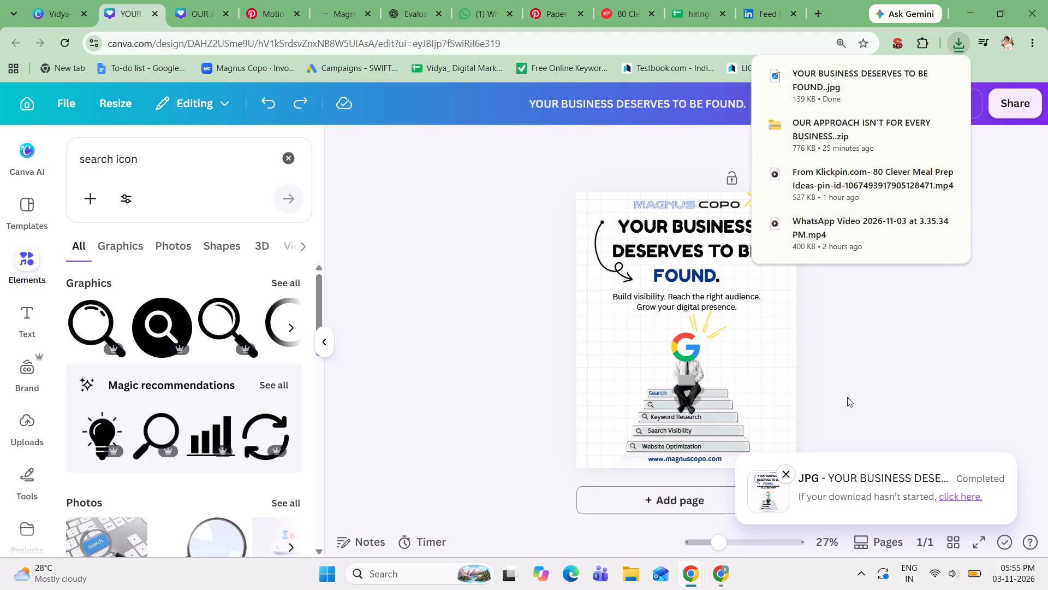
Switch to the Pinterest page showing branding and motion-graphics video pins.
left_click(556, 5)
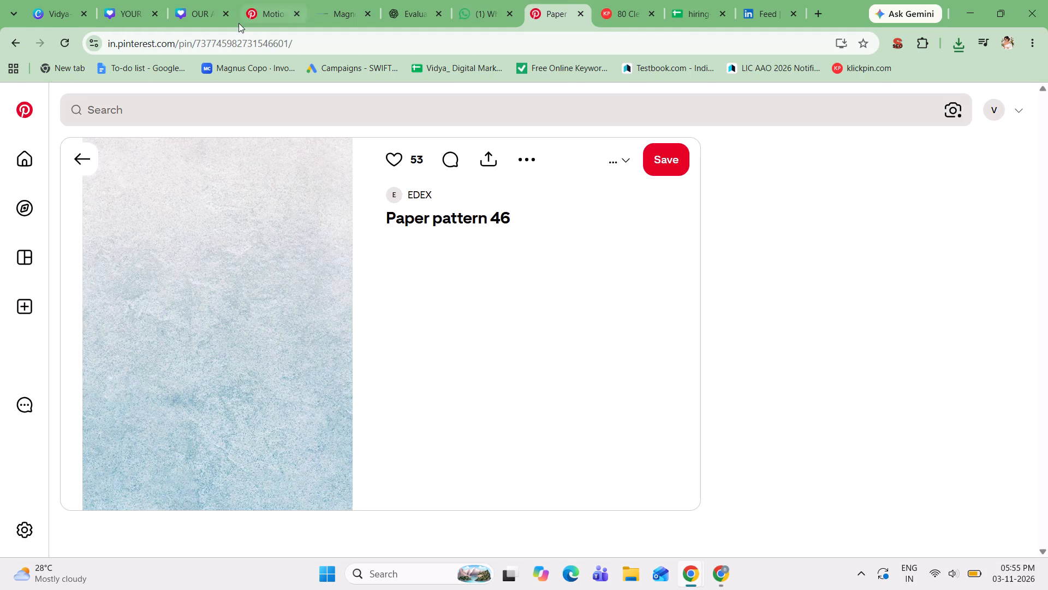
left_click(271, 2)
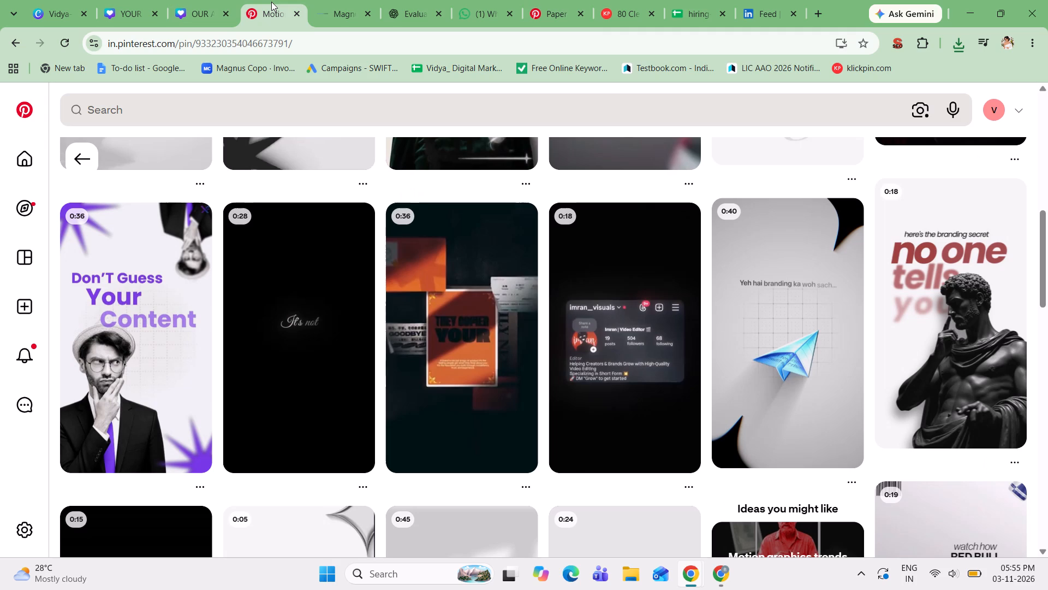